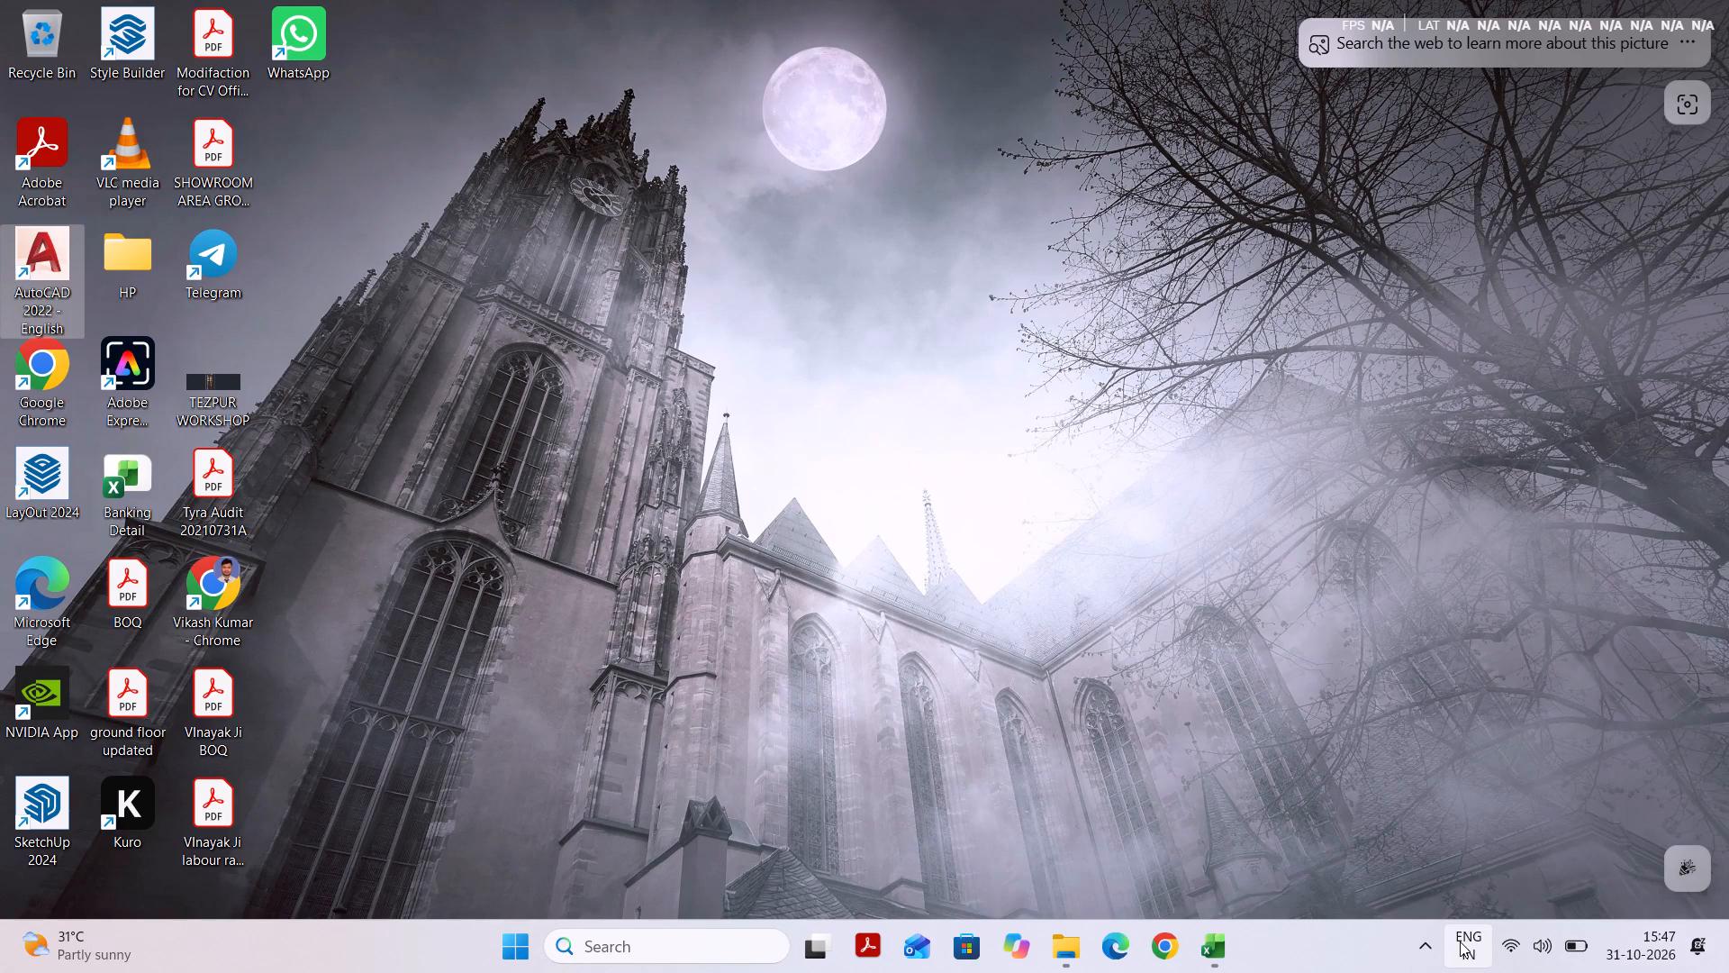
# Switch to the Showroom Bill 2026 workbook in Excel.
pyautogui.click(1202, 965)
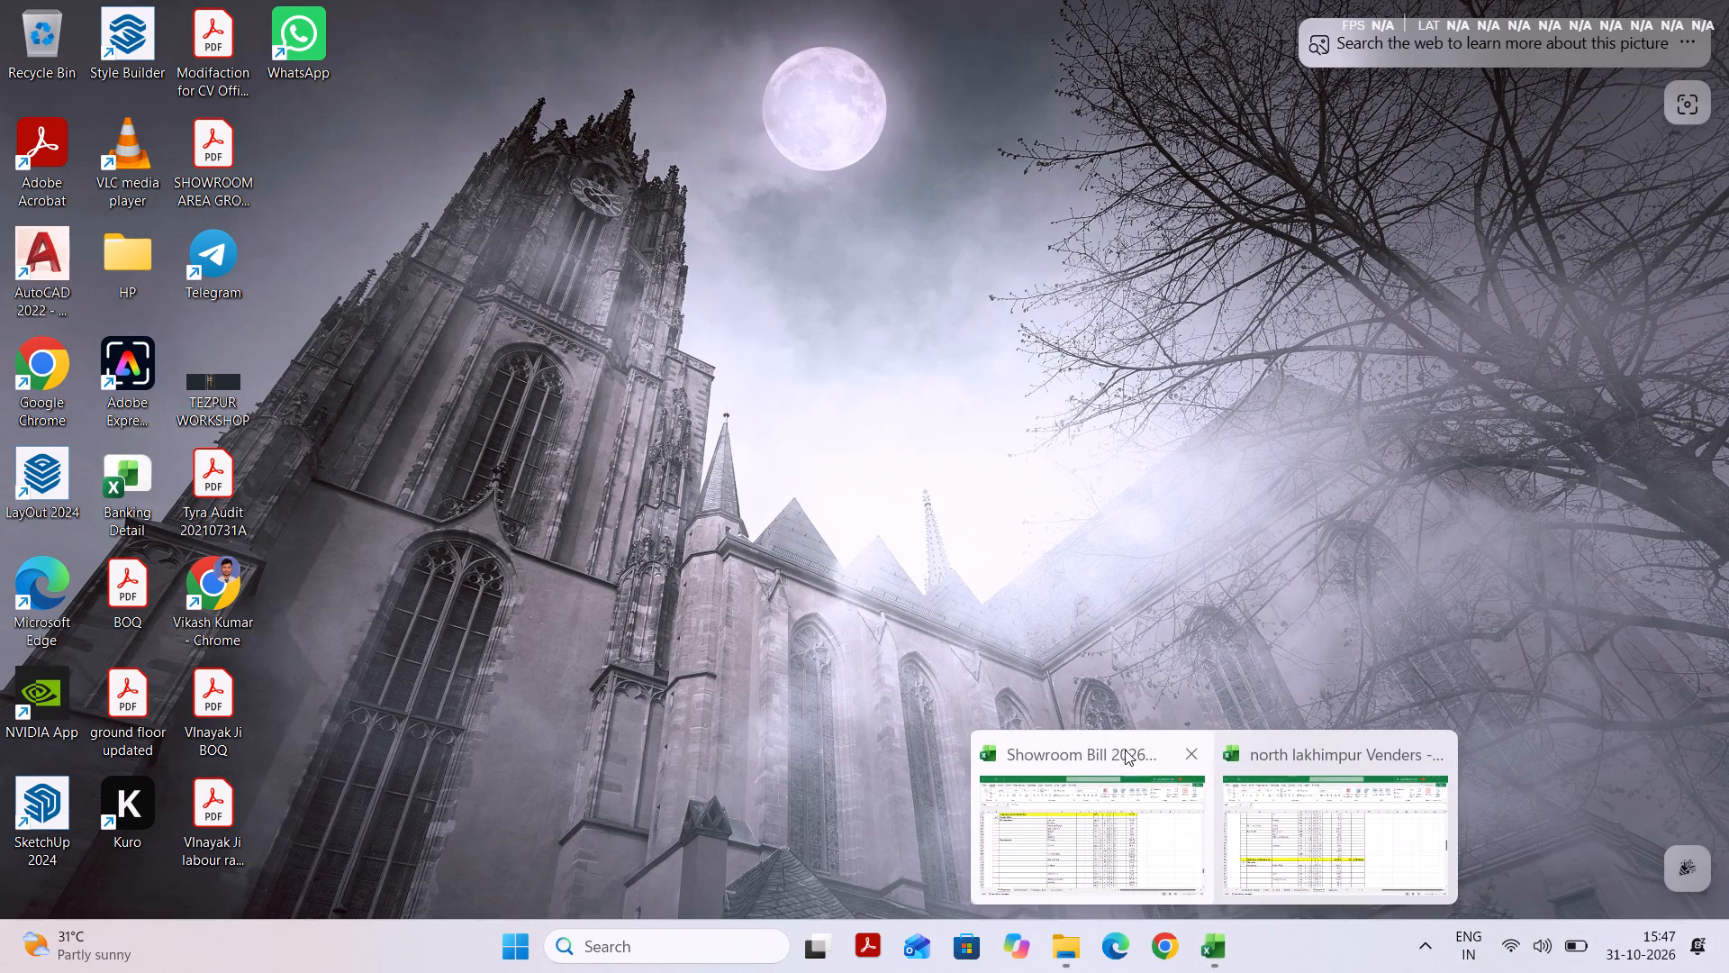
pyautogui.click(1104, 814)
# Examine the Granite Work measurements on the PV Showroom sheet, from the Front Façade entries down to the highlighted Basement rows.
pyautogui.scroll(-1, 848, 722)
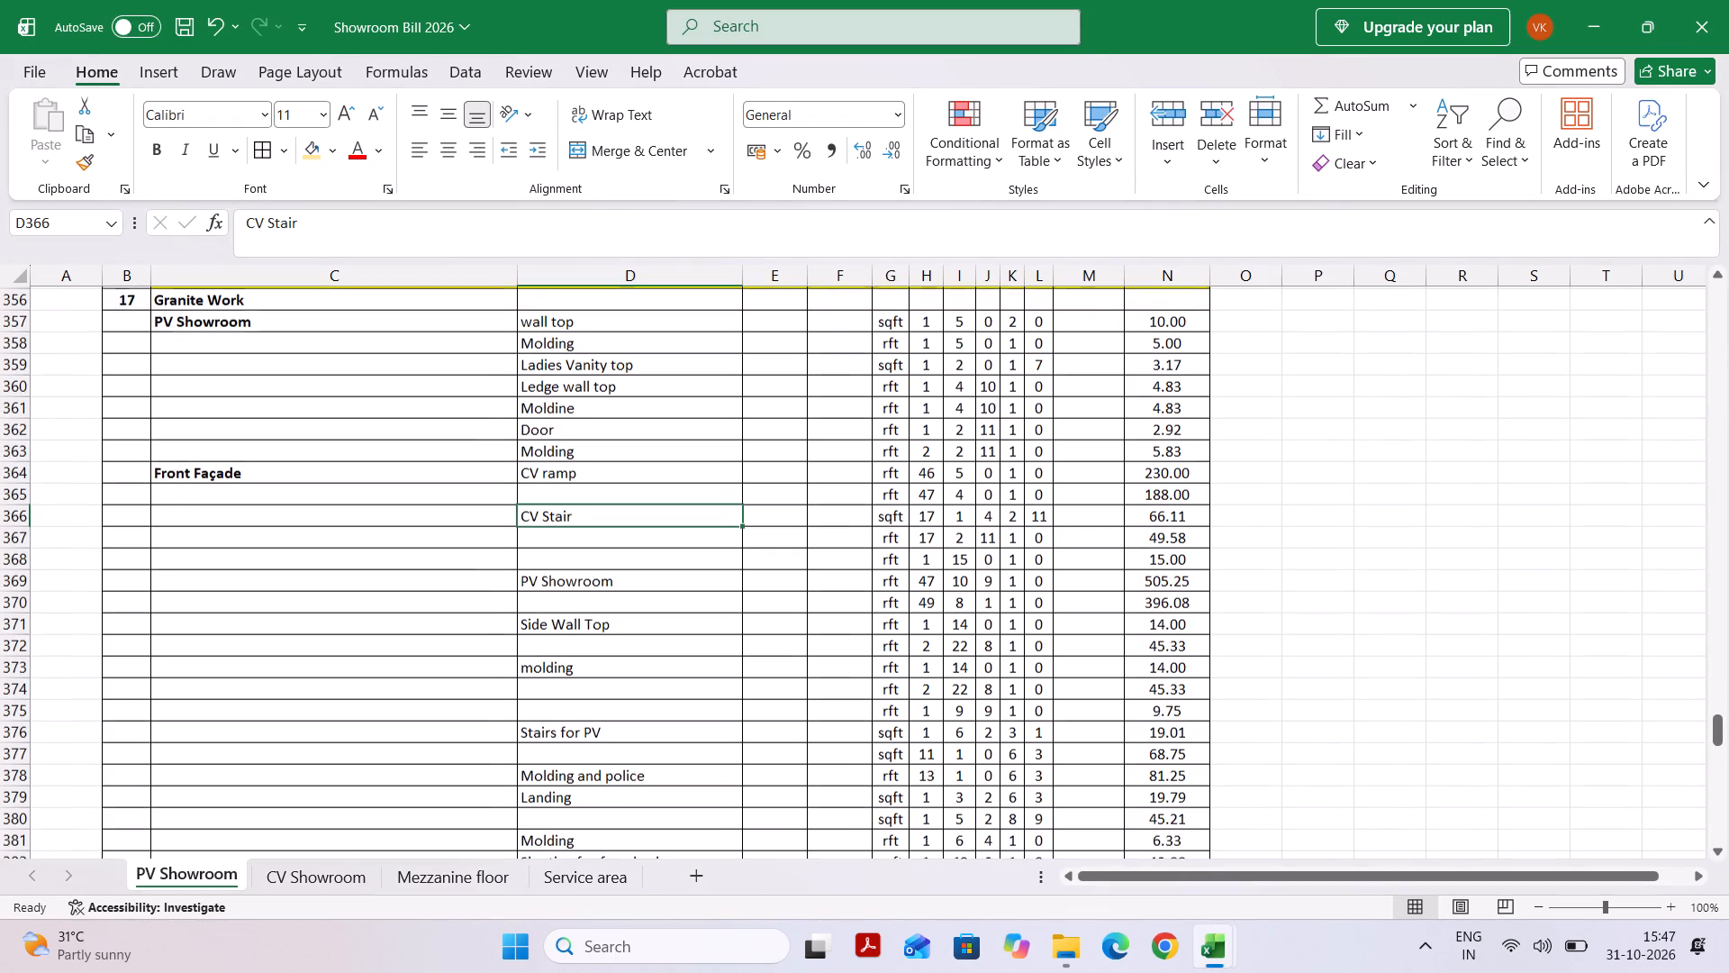
pyautogui.scroll(-1, 848, 722)
pyautogui.scroll(-1, 675, 744)
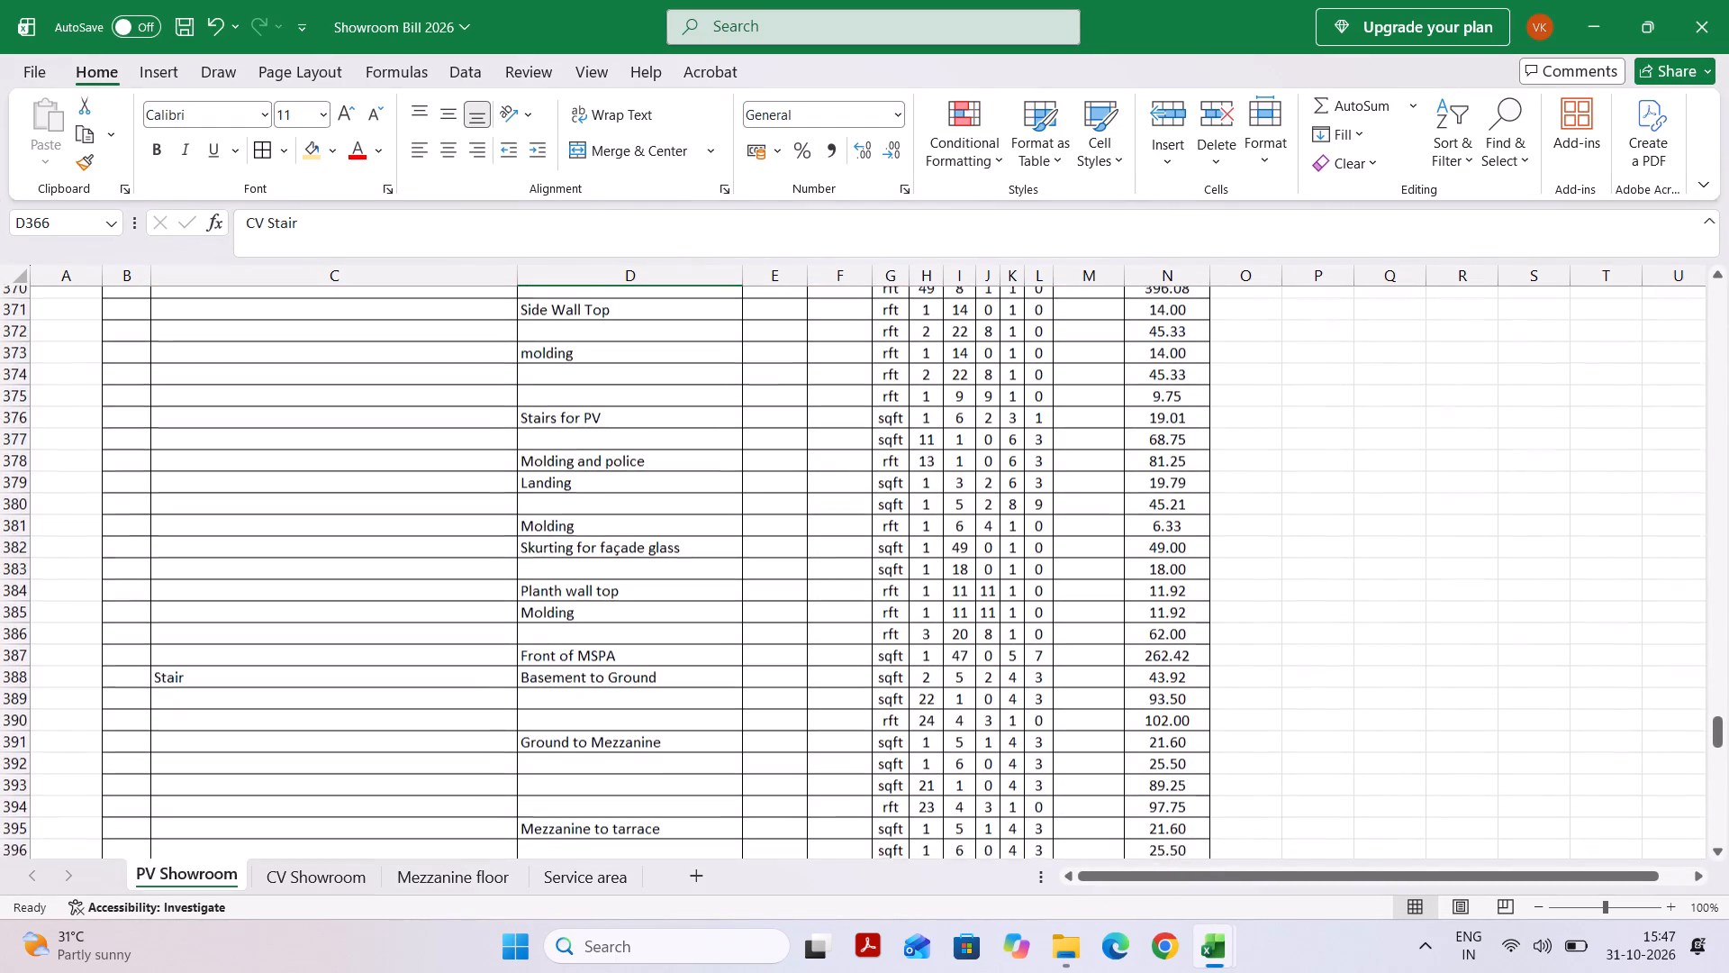
pyautogui.scroll(1, 608, 686)
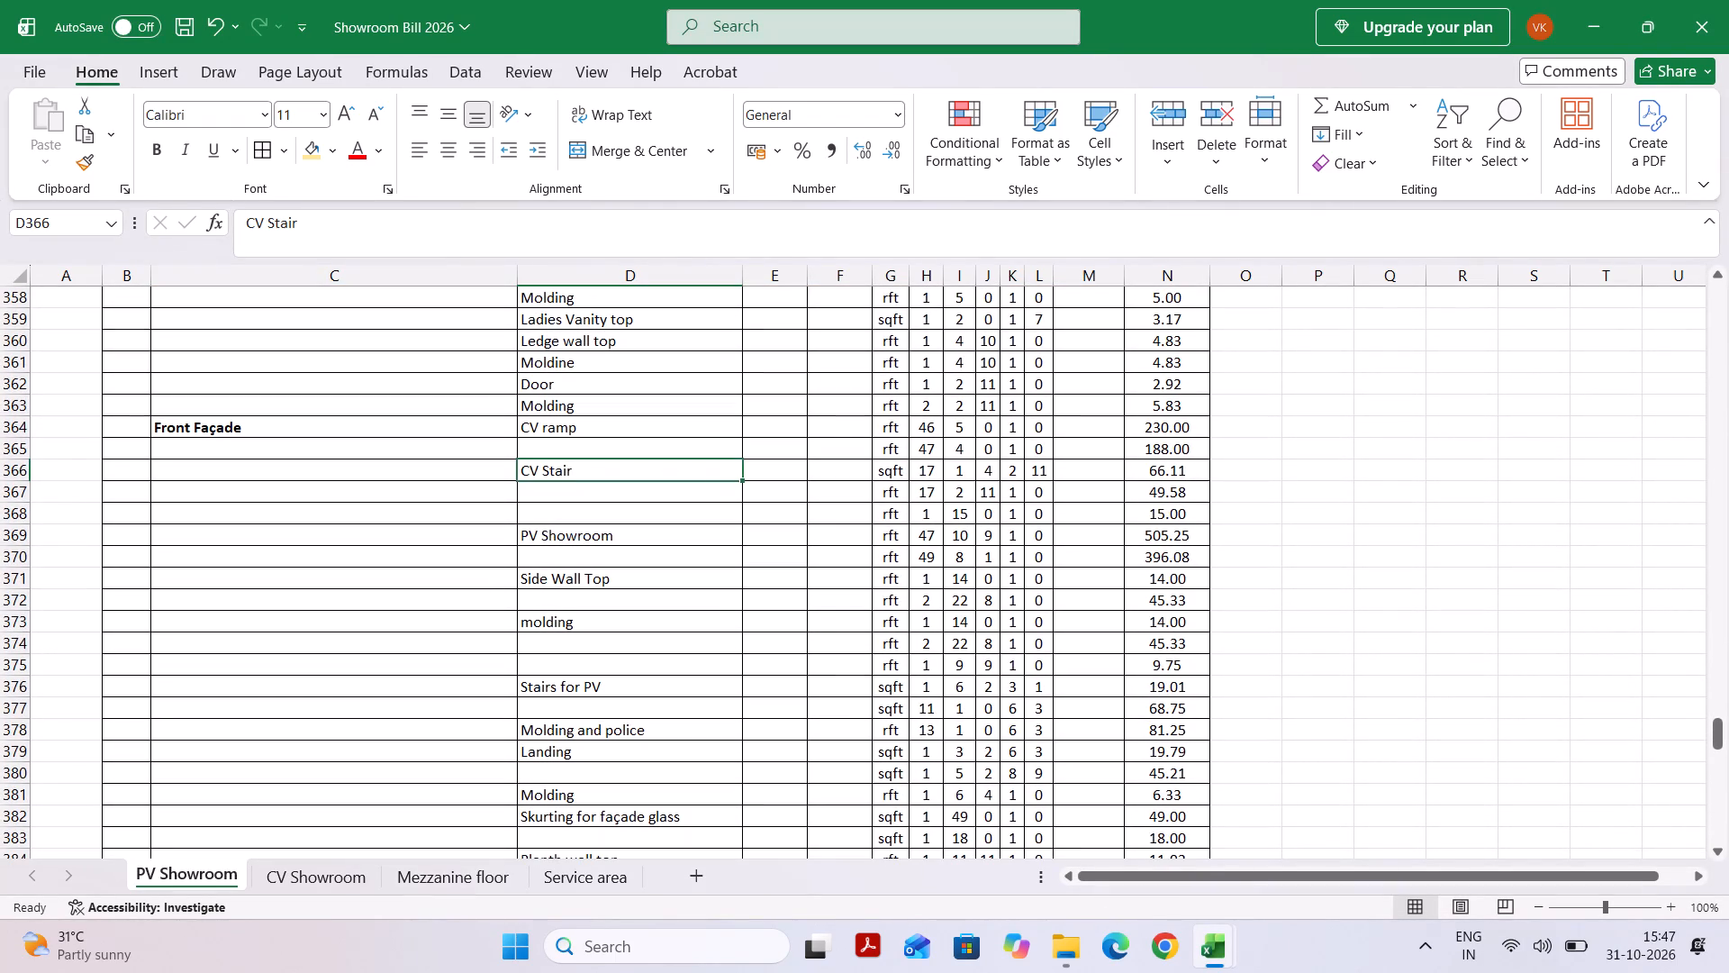
pyautogui.click(925, 594)
pyautogui.scroll(-2, 925, 594)
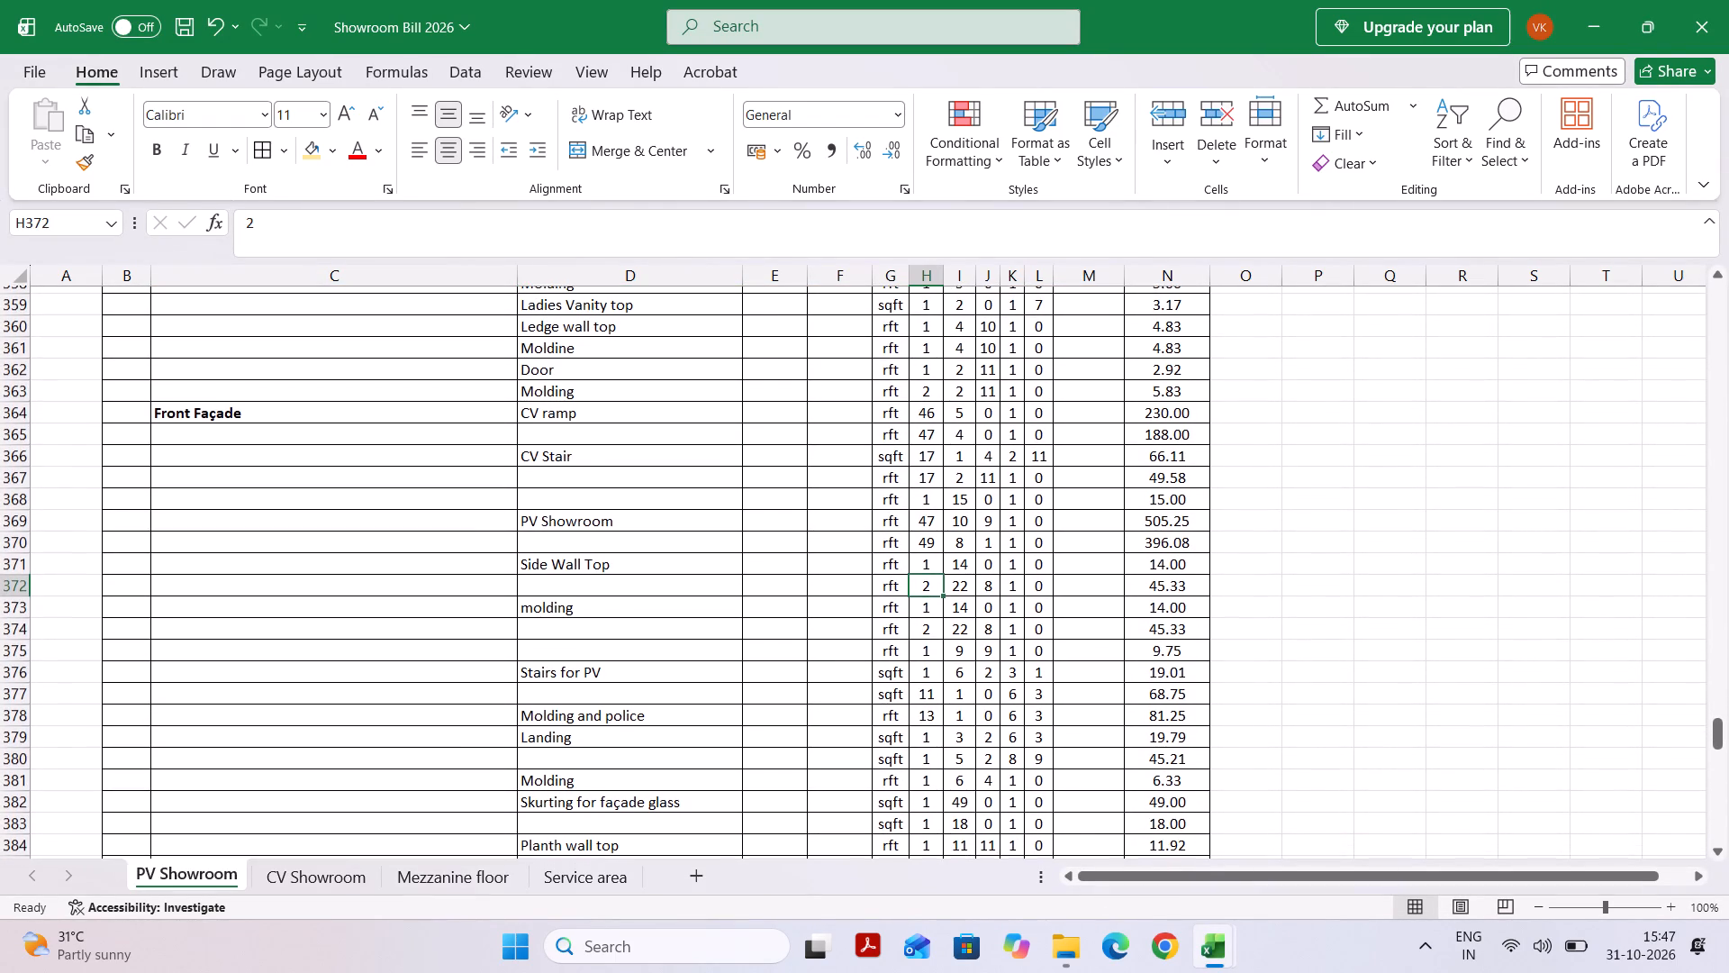
pyautogui.scroll(-2, 925, 594)
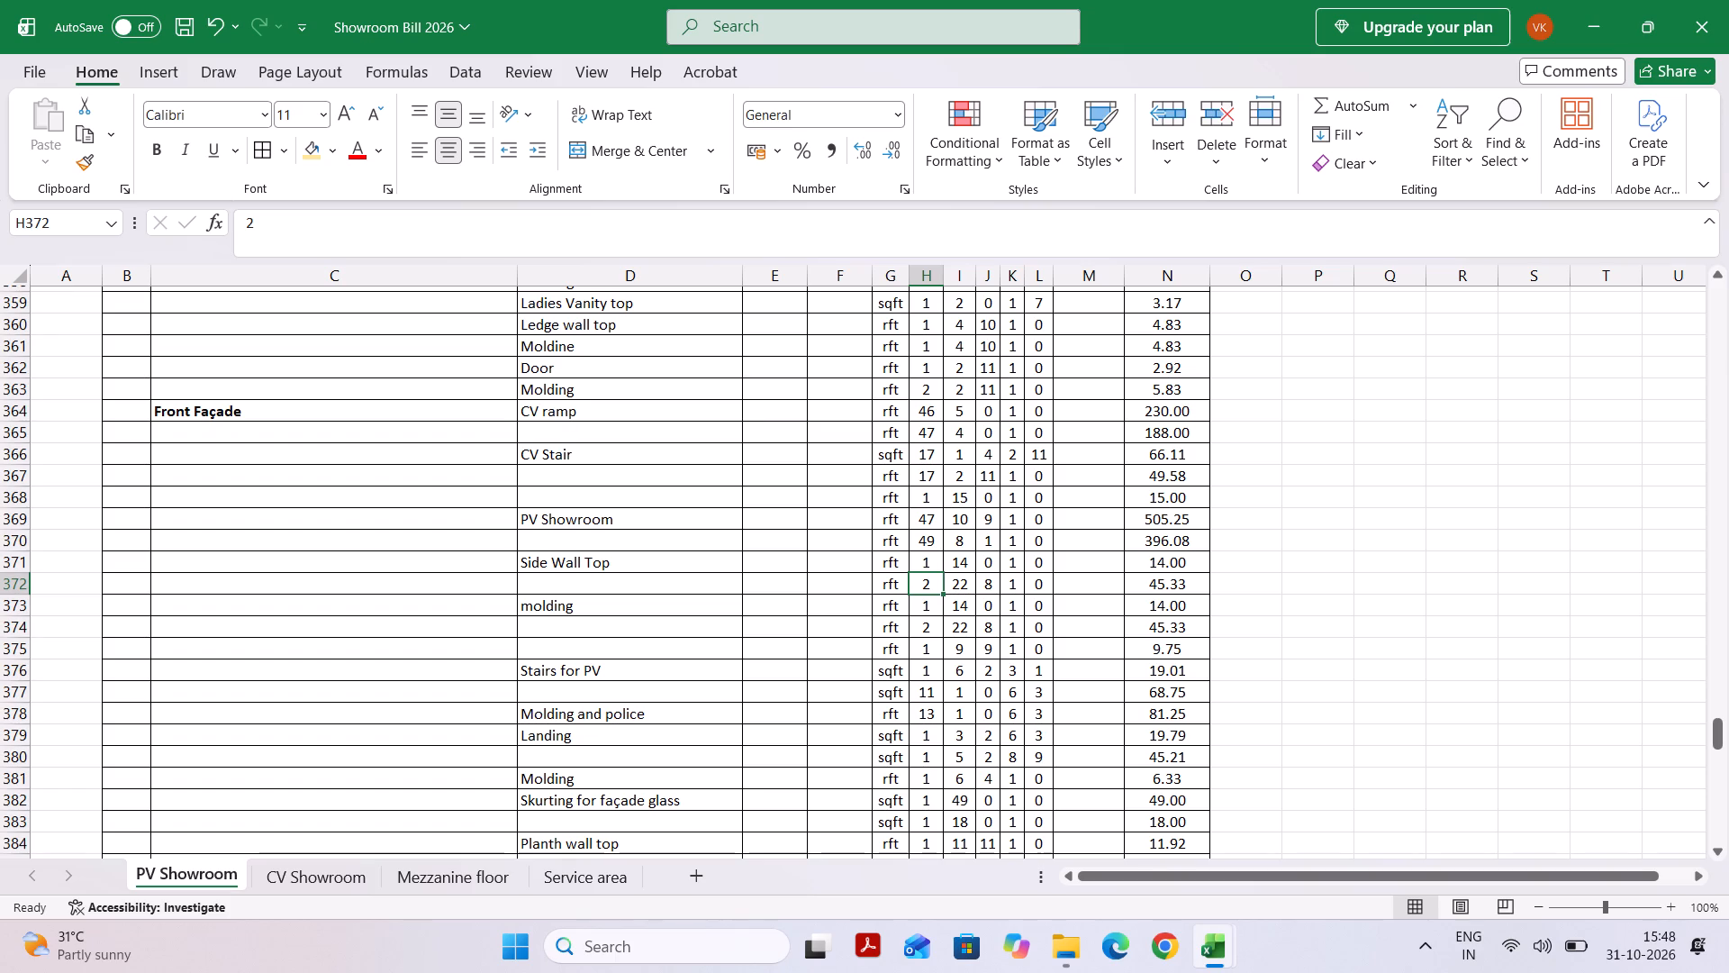
pyautogui.scroll(-1, 925, 594)
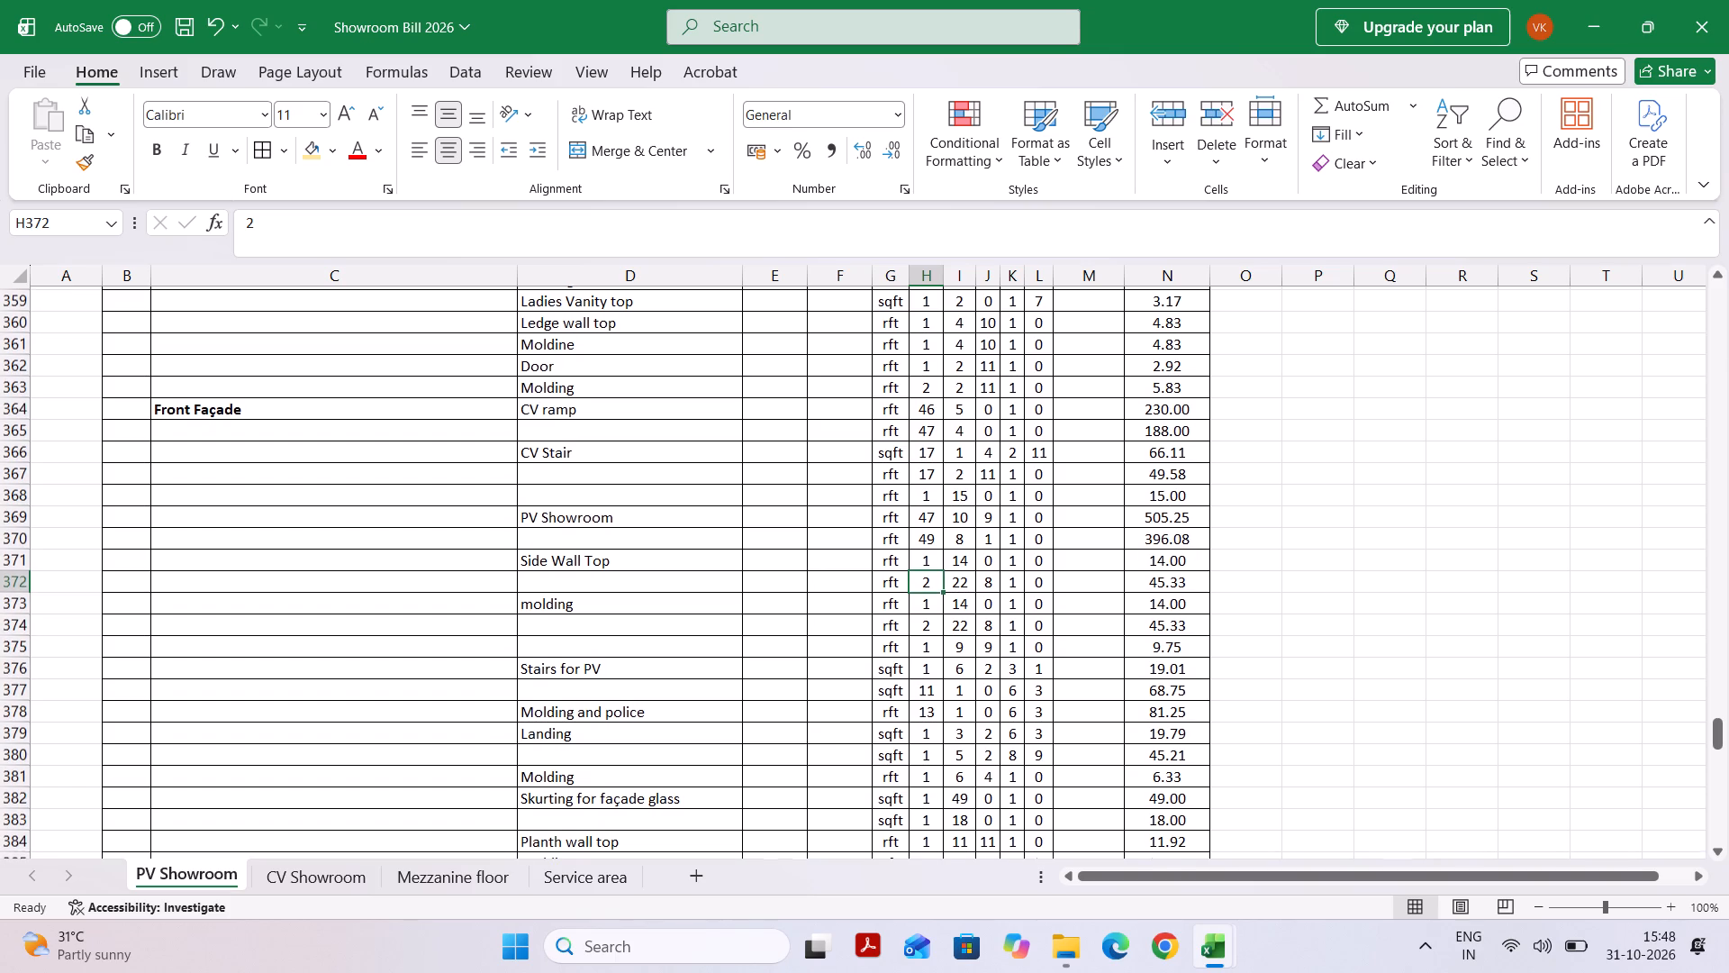
pyautogui.scroll(-1, 925, 594)
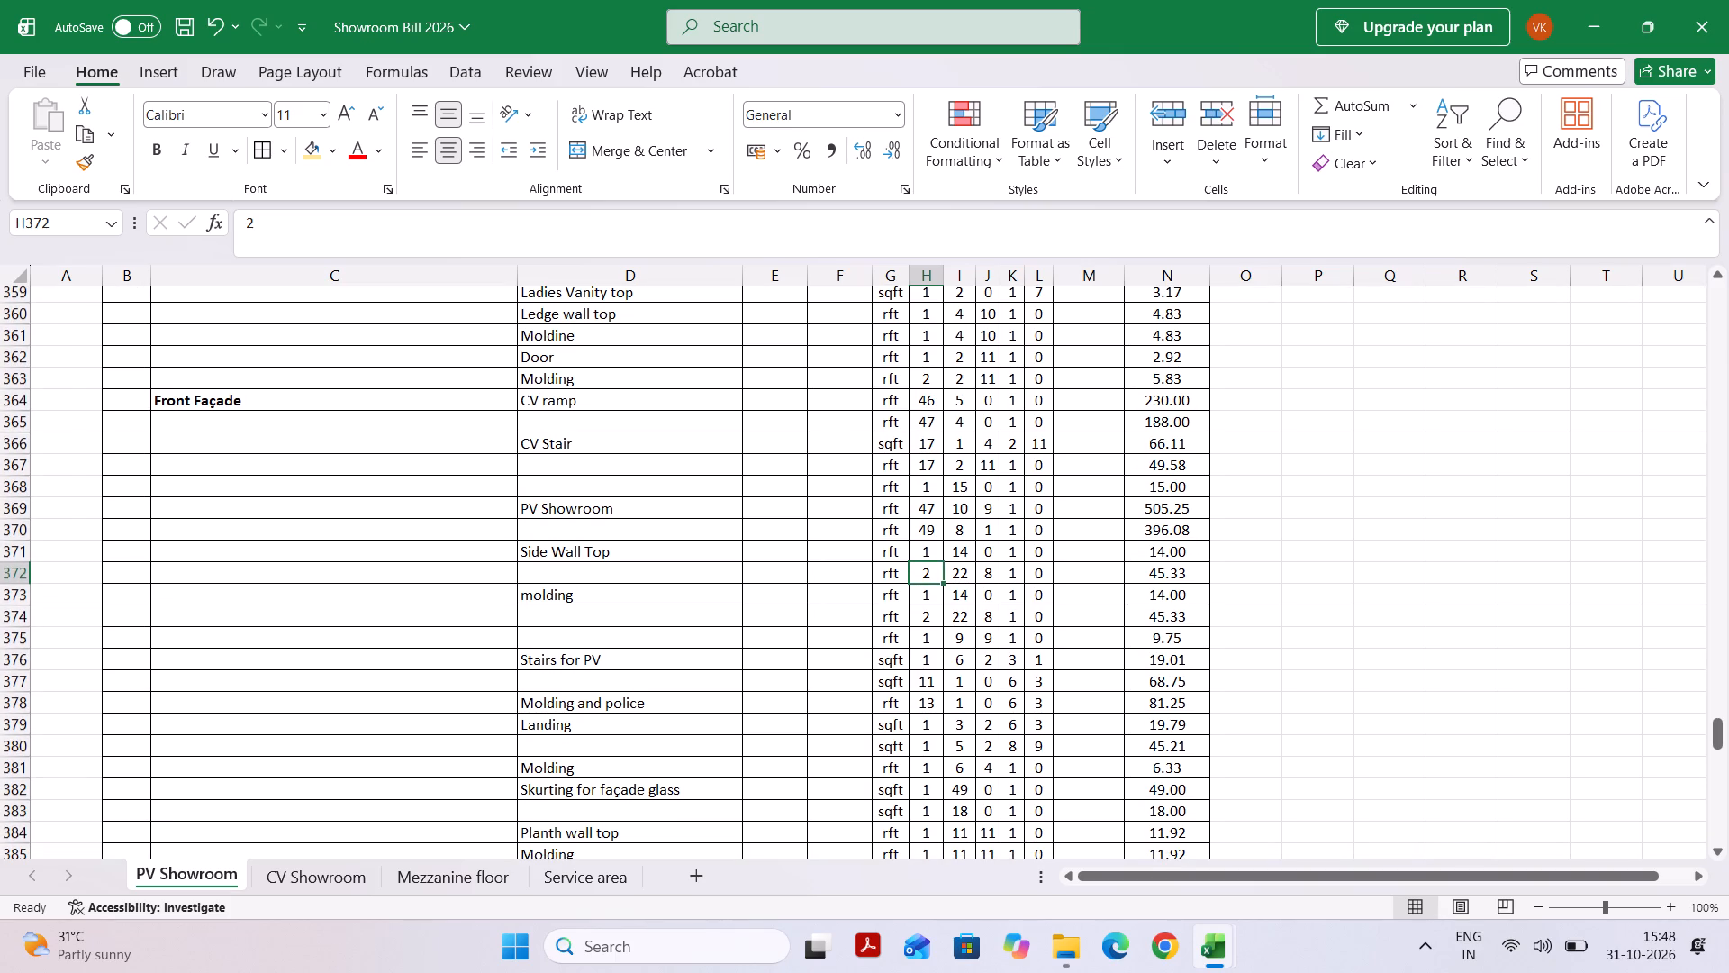
pyautogui.scroll(-2, 925, 594)
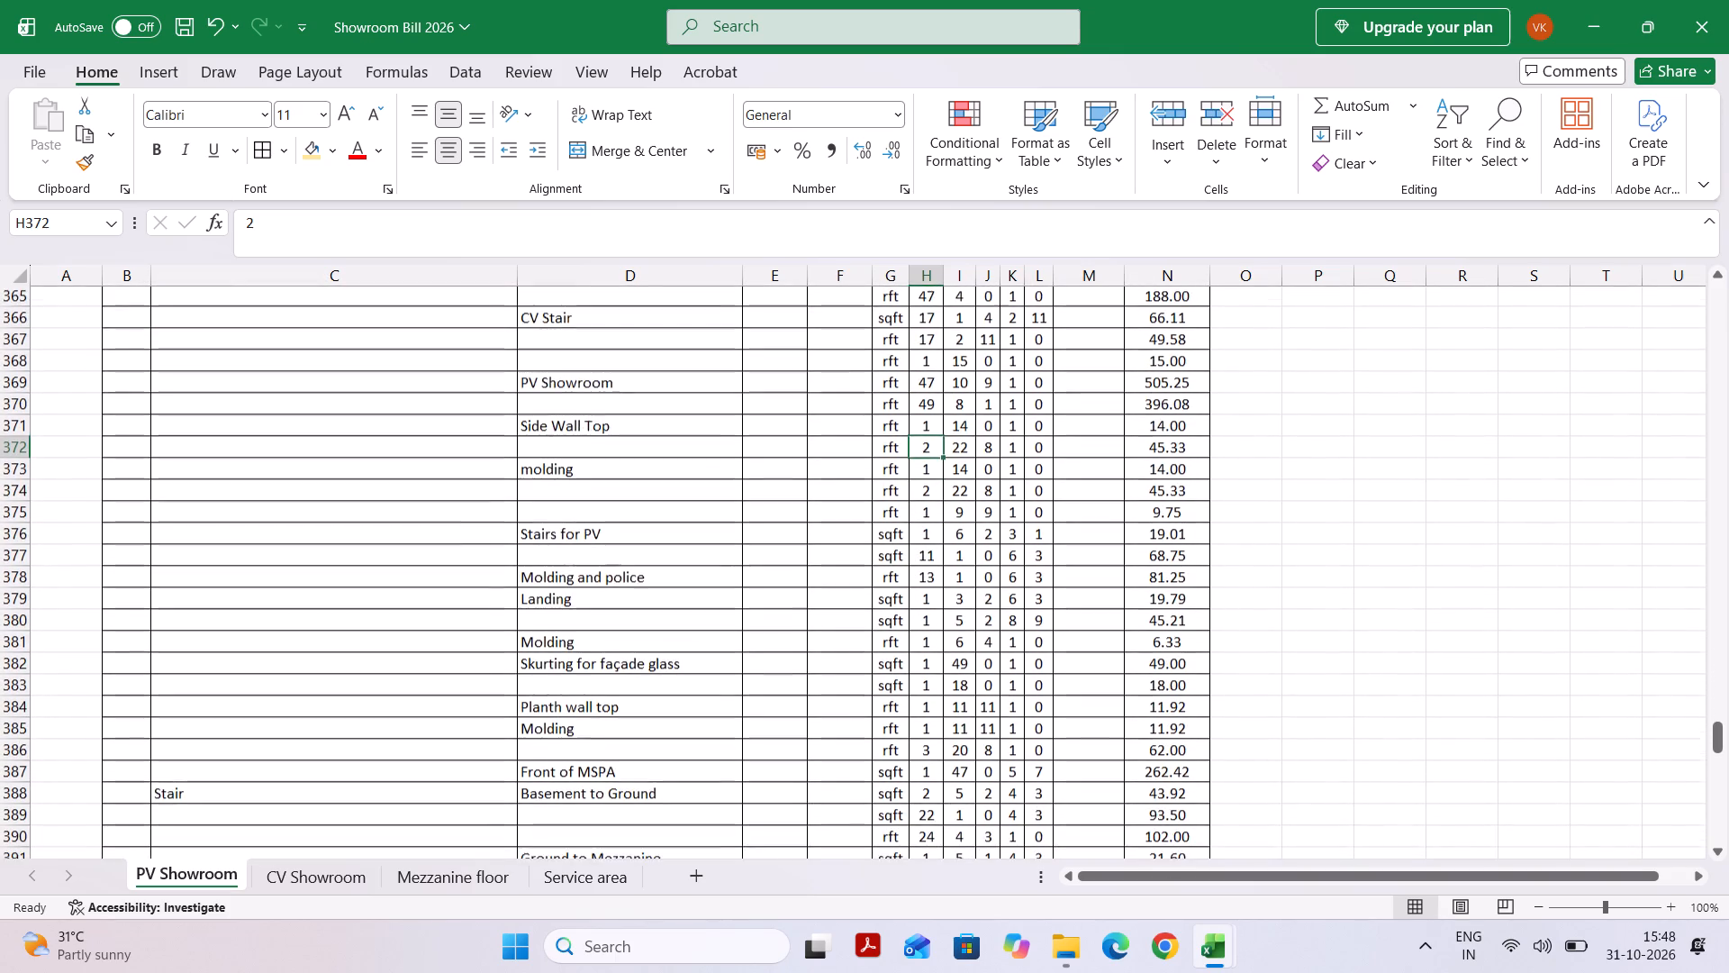
pyautogui.scroll(-1, 925, 594)
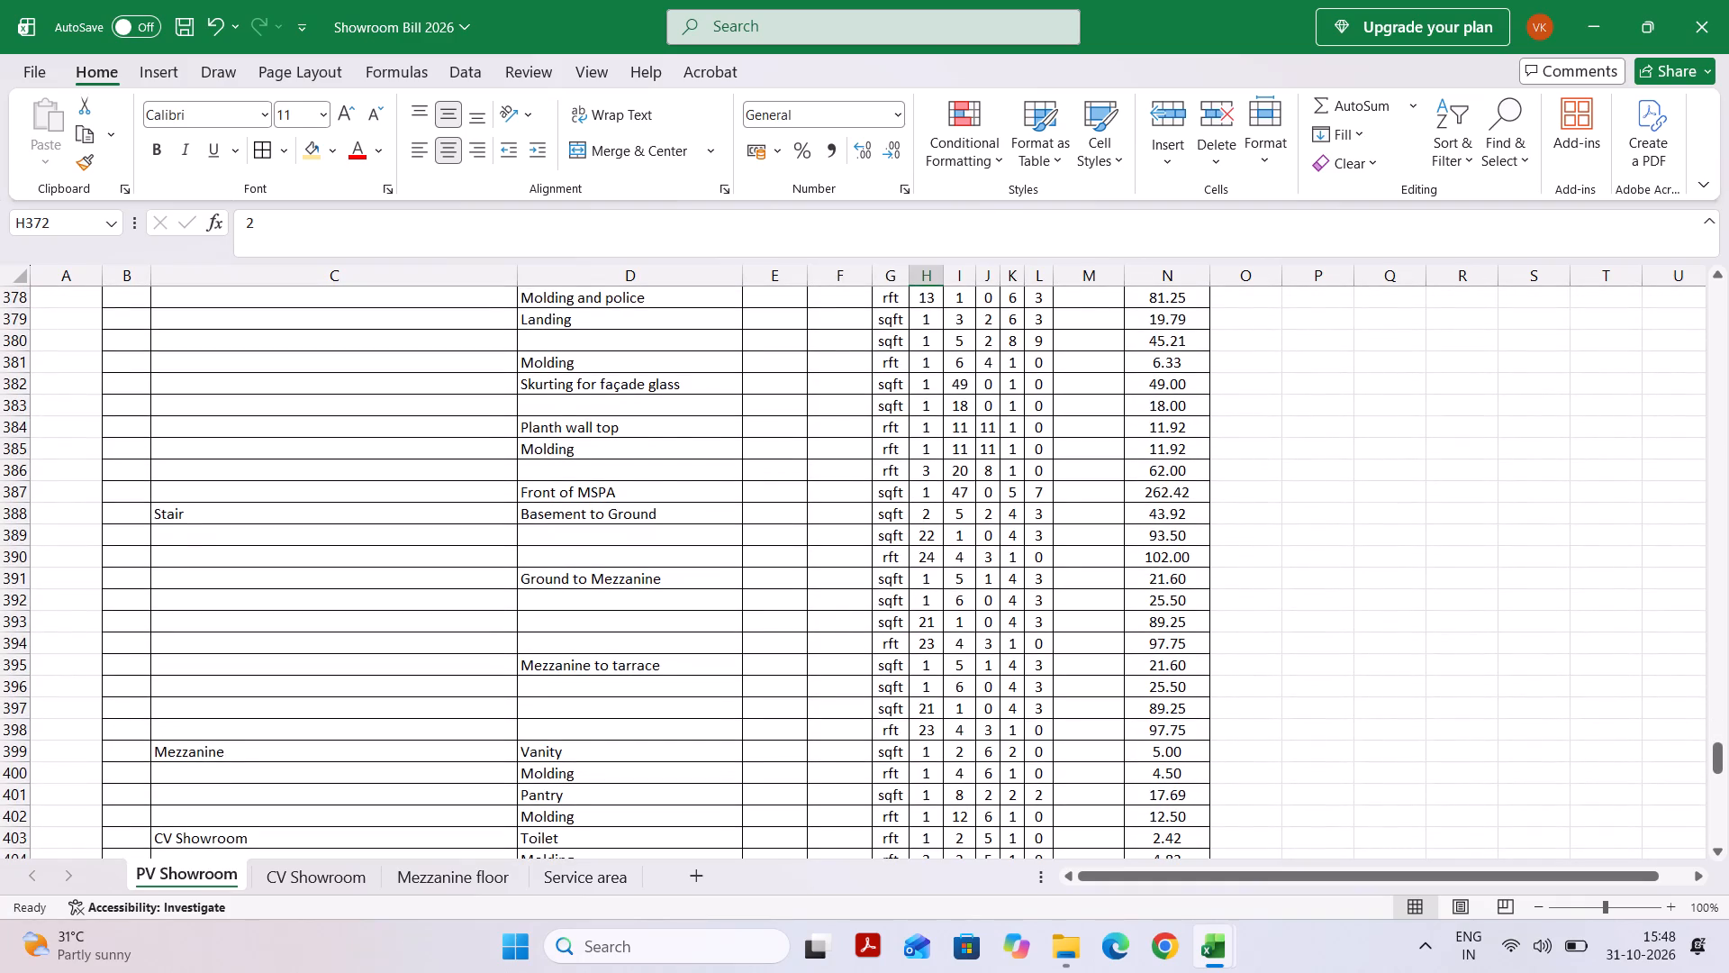
pyautogui.scroll(-2, 912, 570)
pyautogui.click(912, 570)
pyautogui.scroll(-1, 912, 570)
pyautogui.click(912, 570)
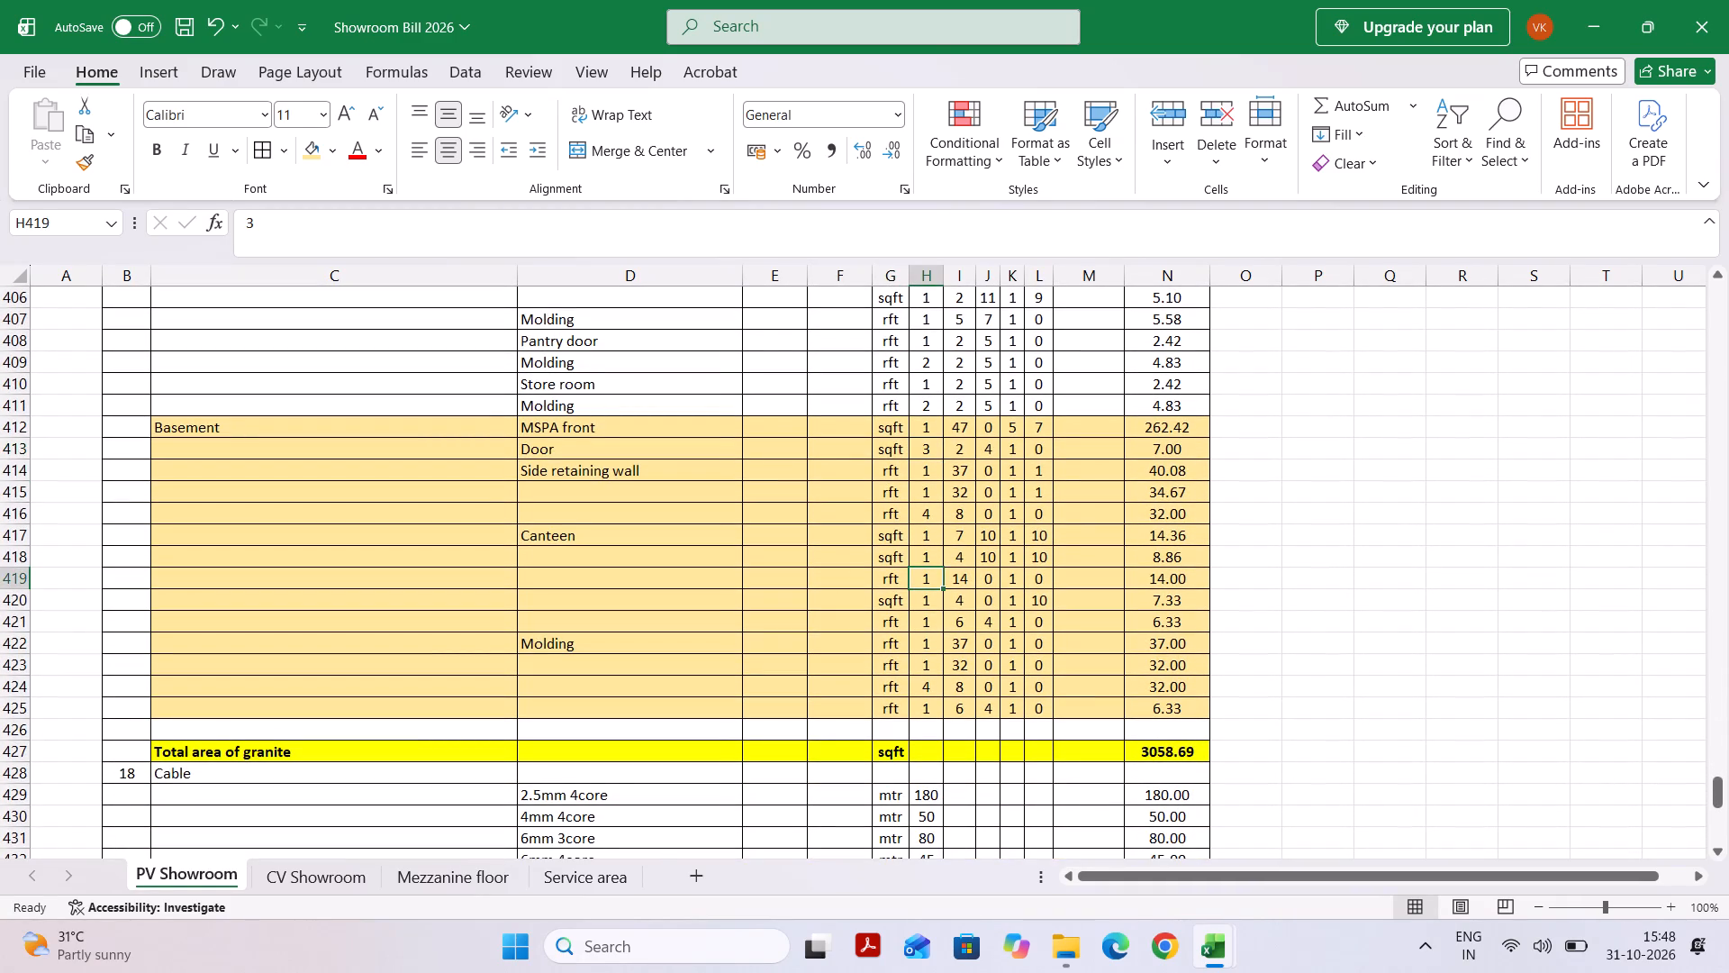
pyautogui.click(928, 566)
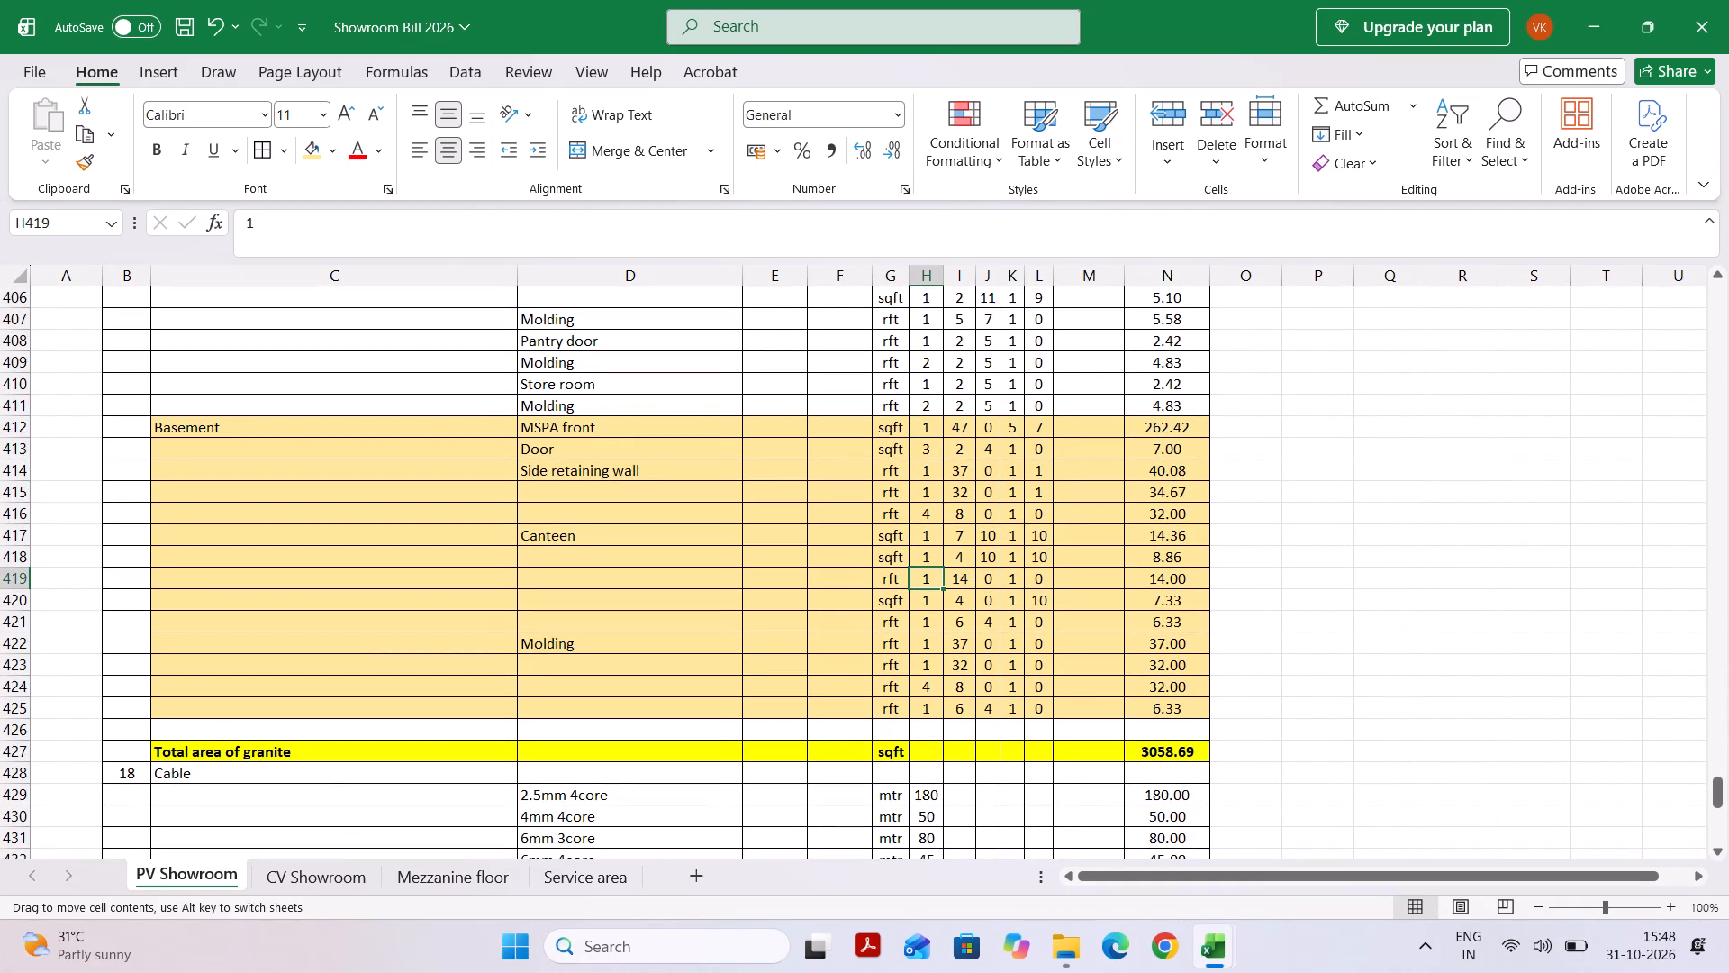
pyautogui.click(928, 566)
pyautogui.click(787, 493)
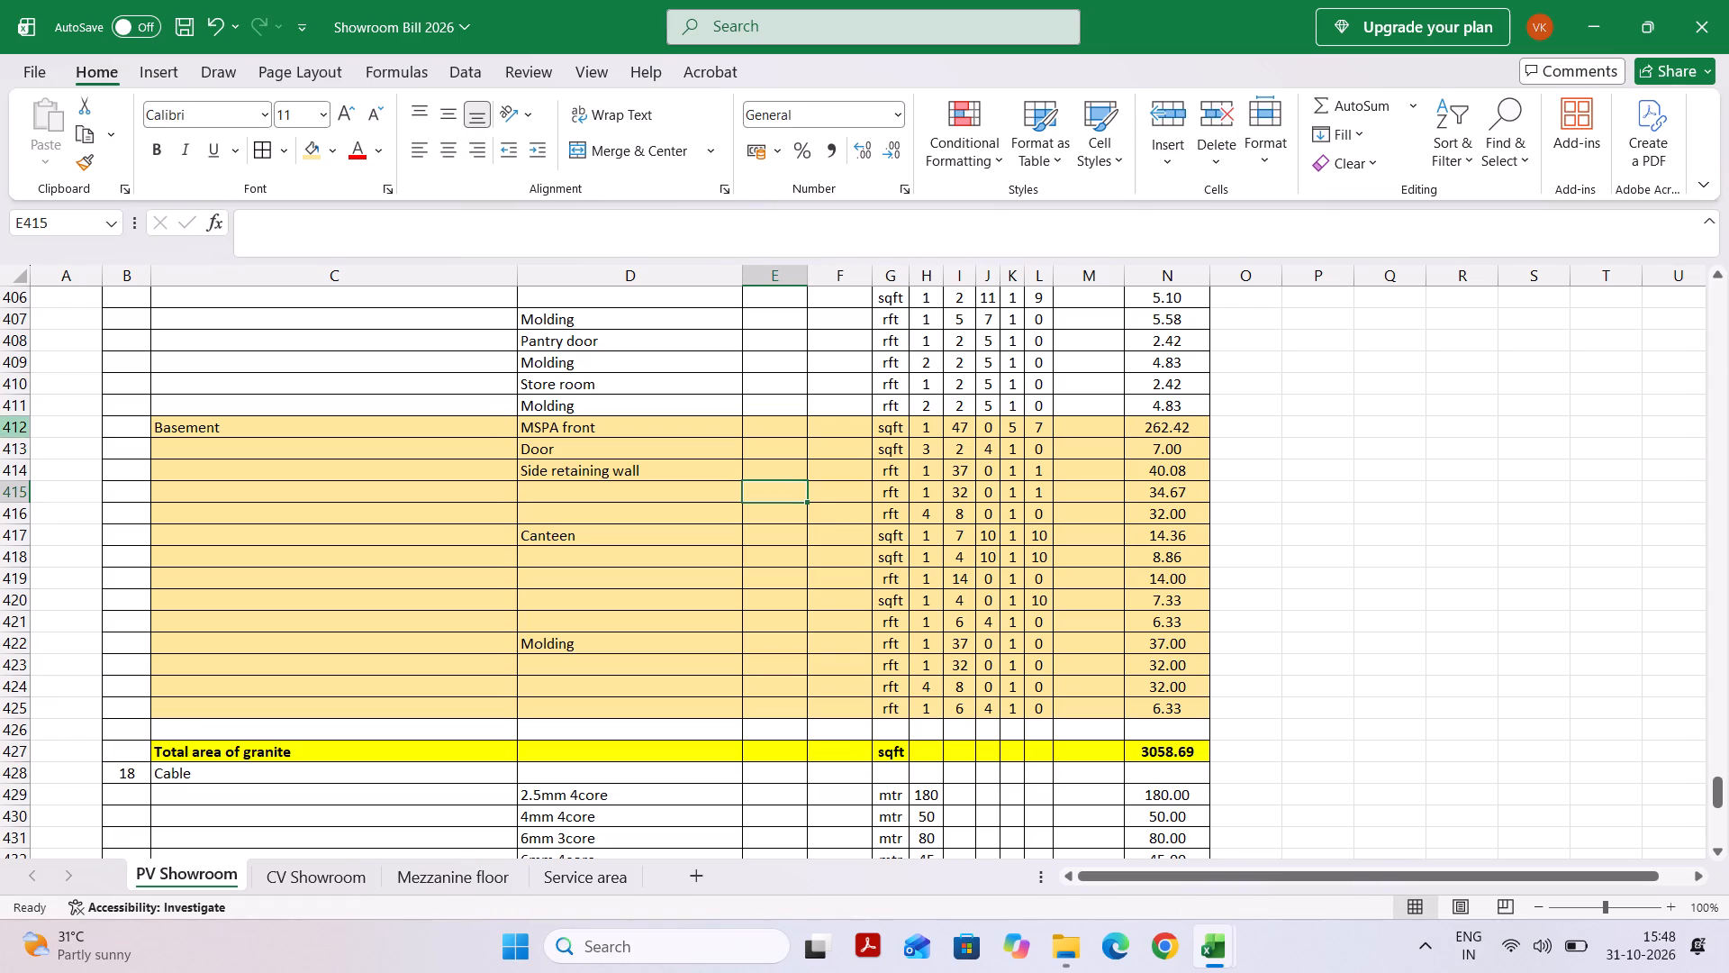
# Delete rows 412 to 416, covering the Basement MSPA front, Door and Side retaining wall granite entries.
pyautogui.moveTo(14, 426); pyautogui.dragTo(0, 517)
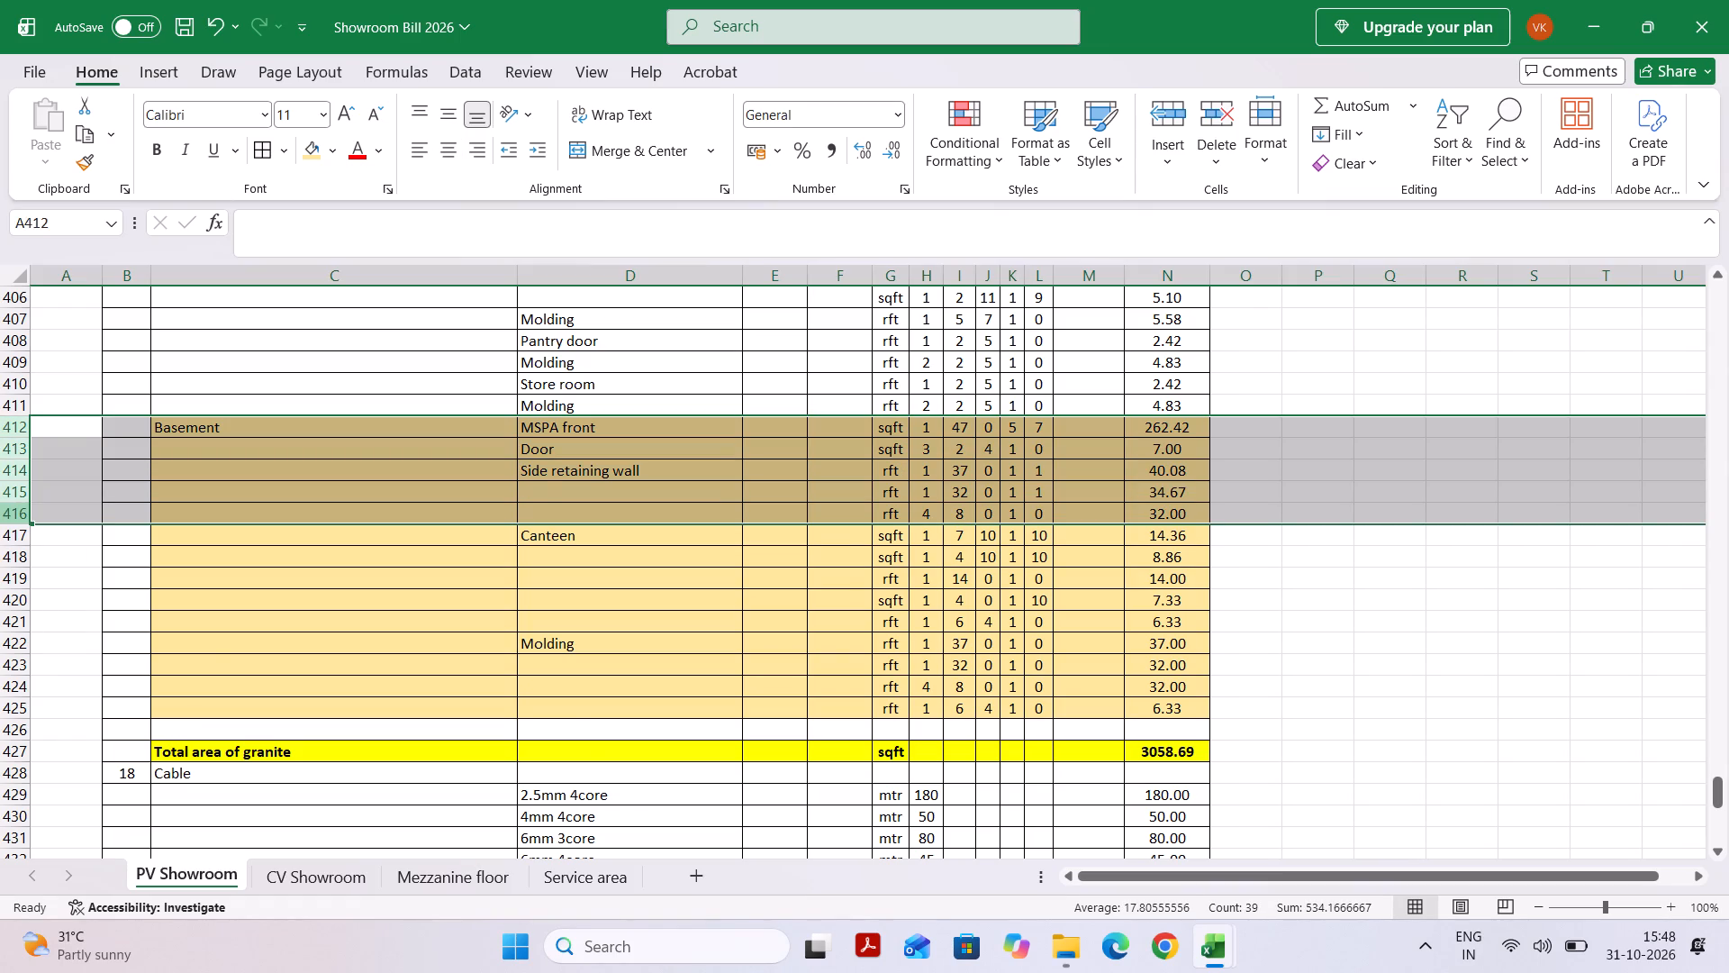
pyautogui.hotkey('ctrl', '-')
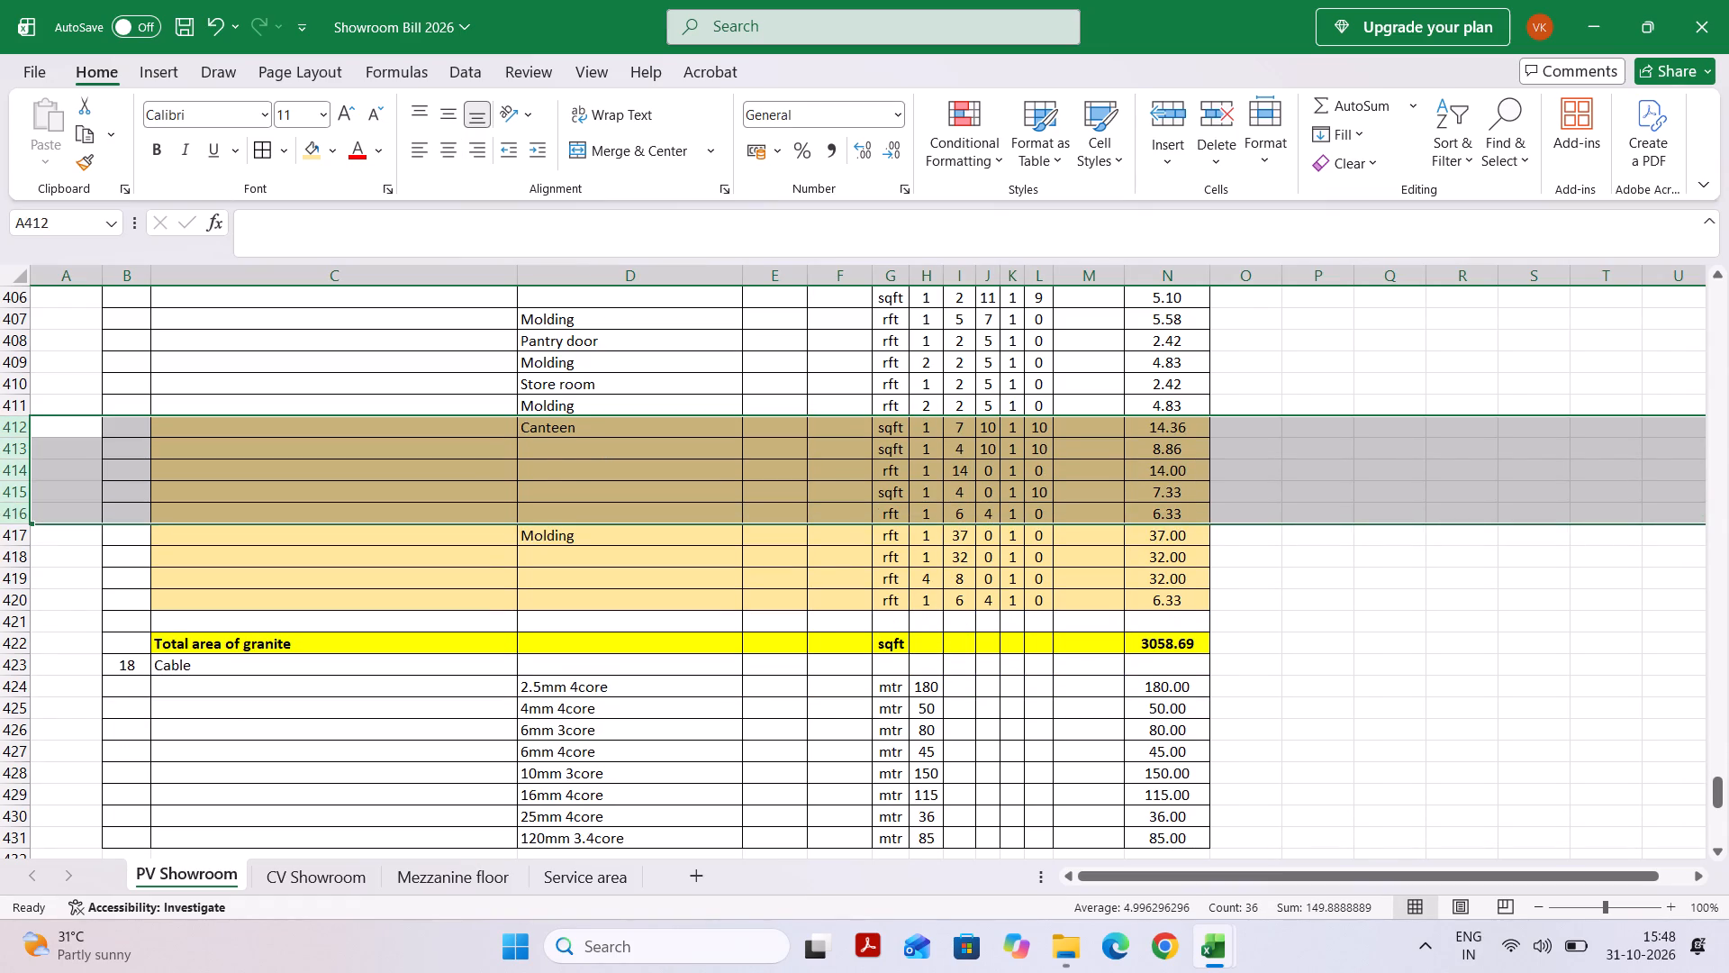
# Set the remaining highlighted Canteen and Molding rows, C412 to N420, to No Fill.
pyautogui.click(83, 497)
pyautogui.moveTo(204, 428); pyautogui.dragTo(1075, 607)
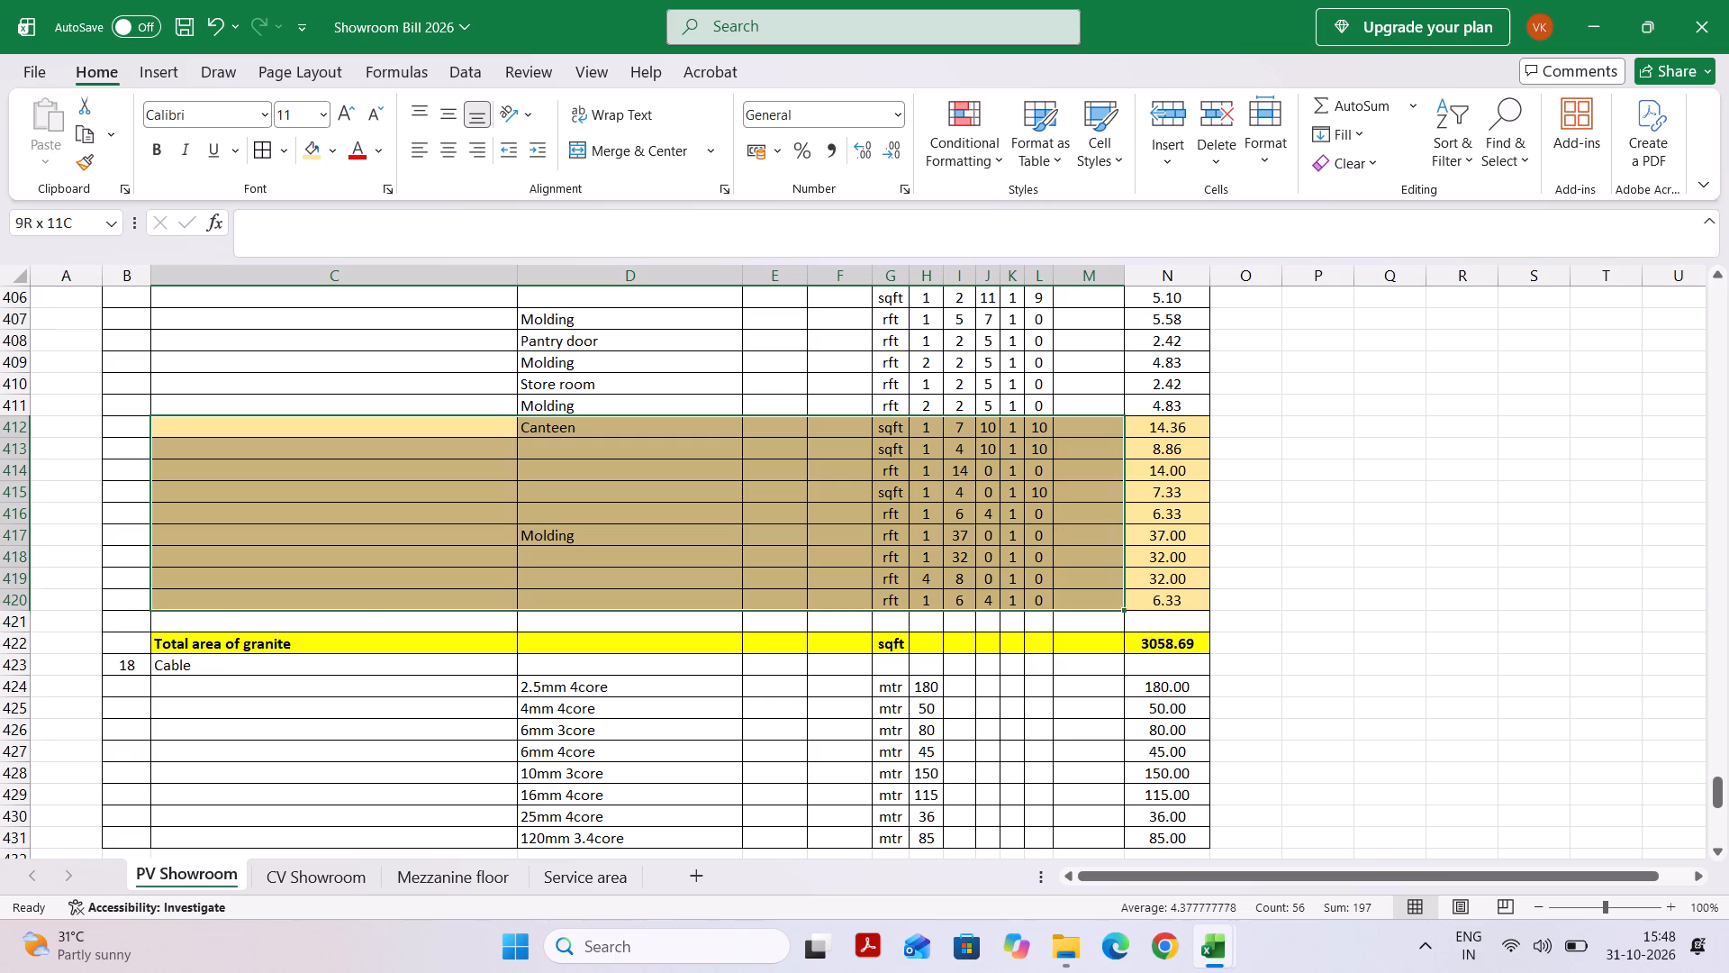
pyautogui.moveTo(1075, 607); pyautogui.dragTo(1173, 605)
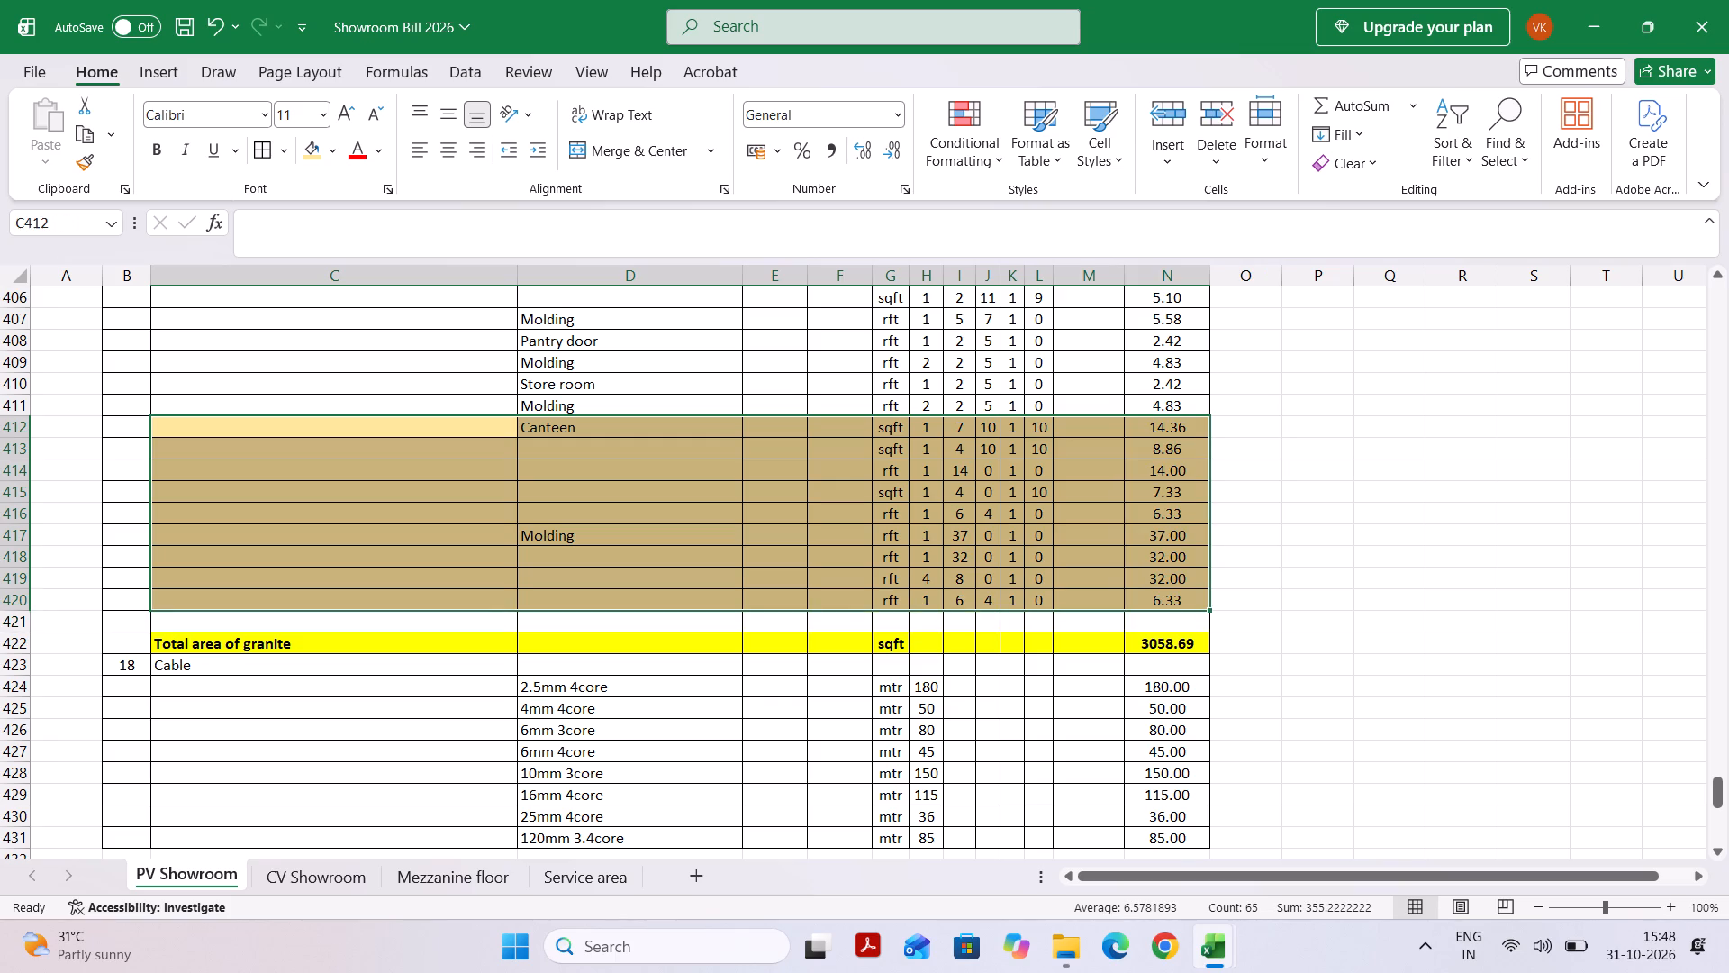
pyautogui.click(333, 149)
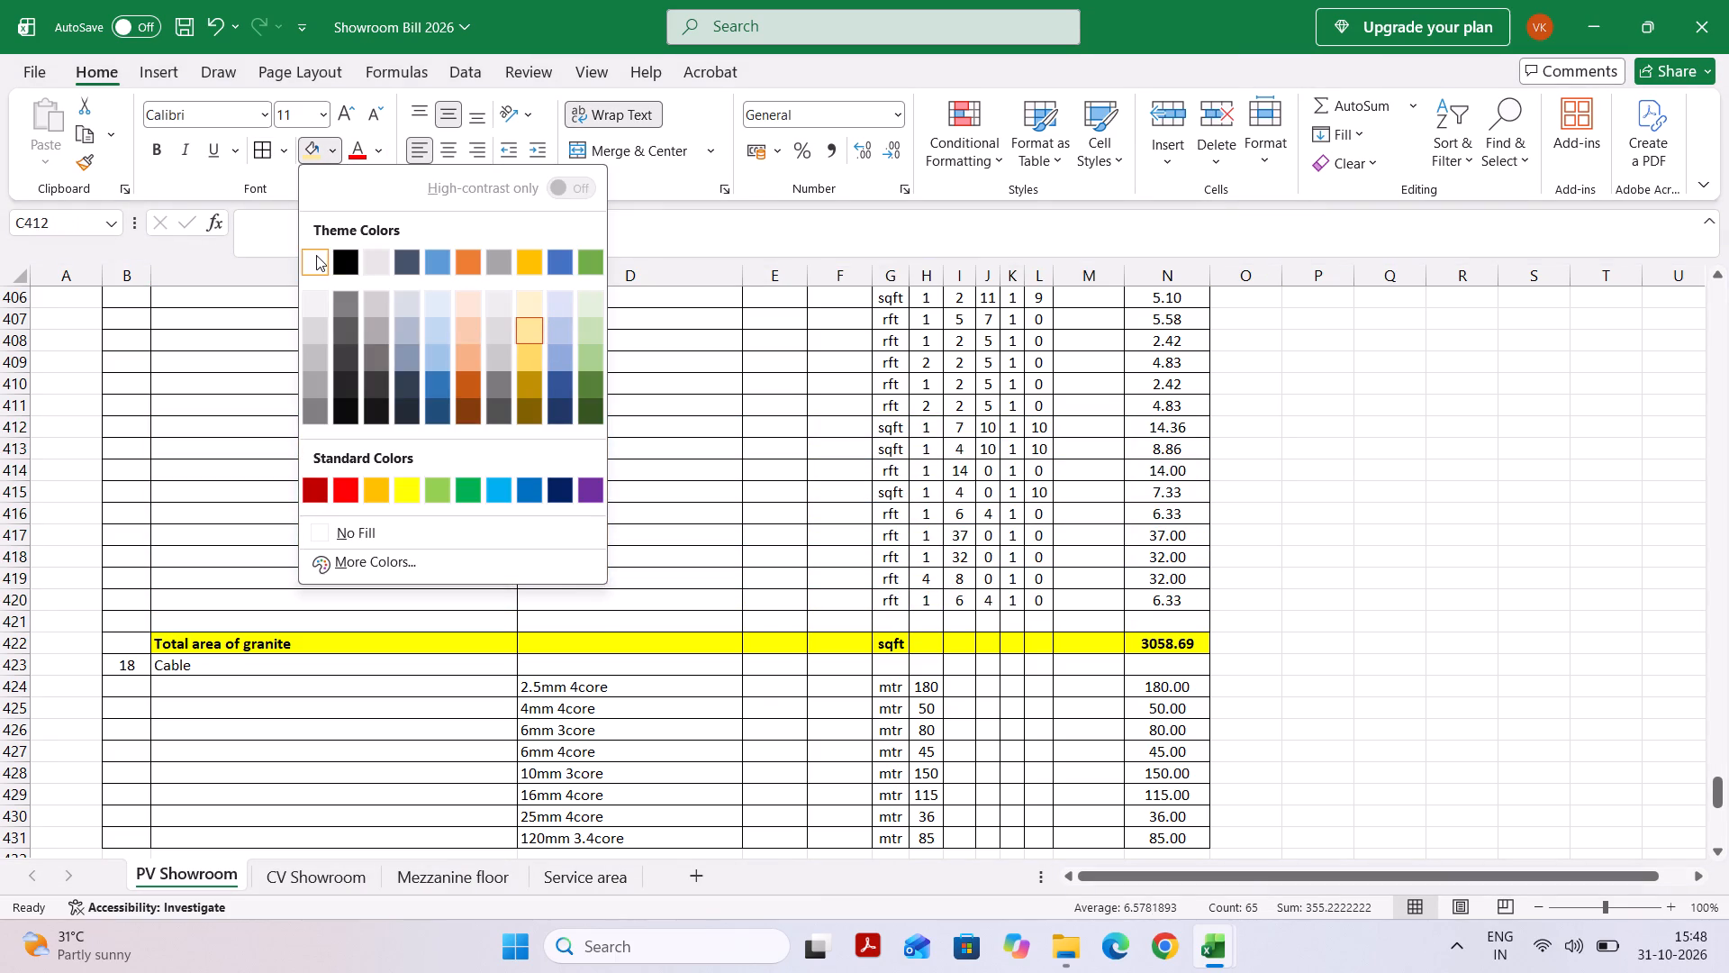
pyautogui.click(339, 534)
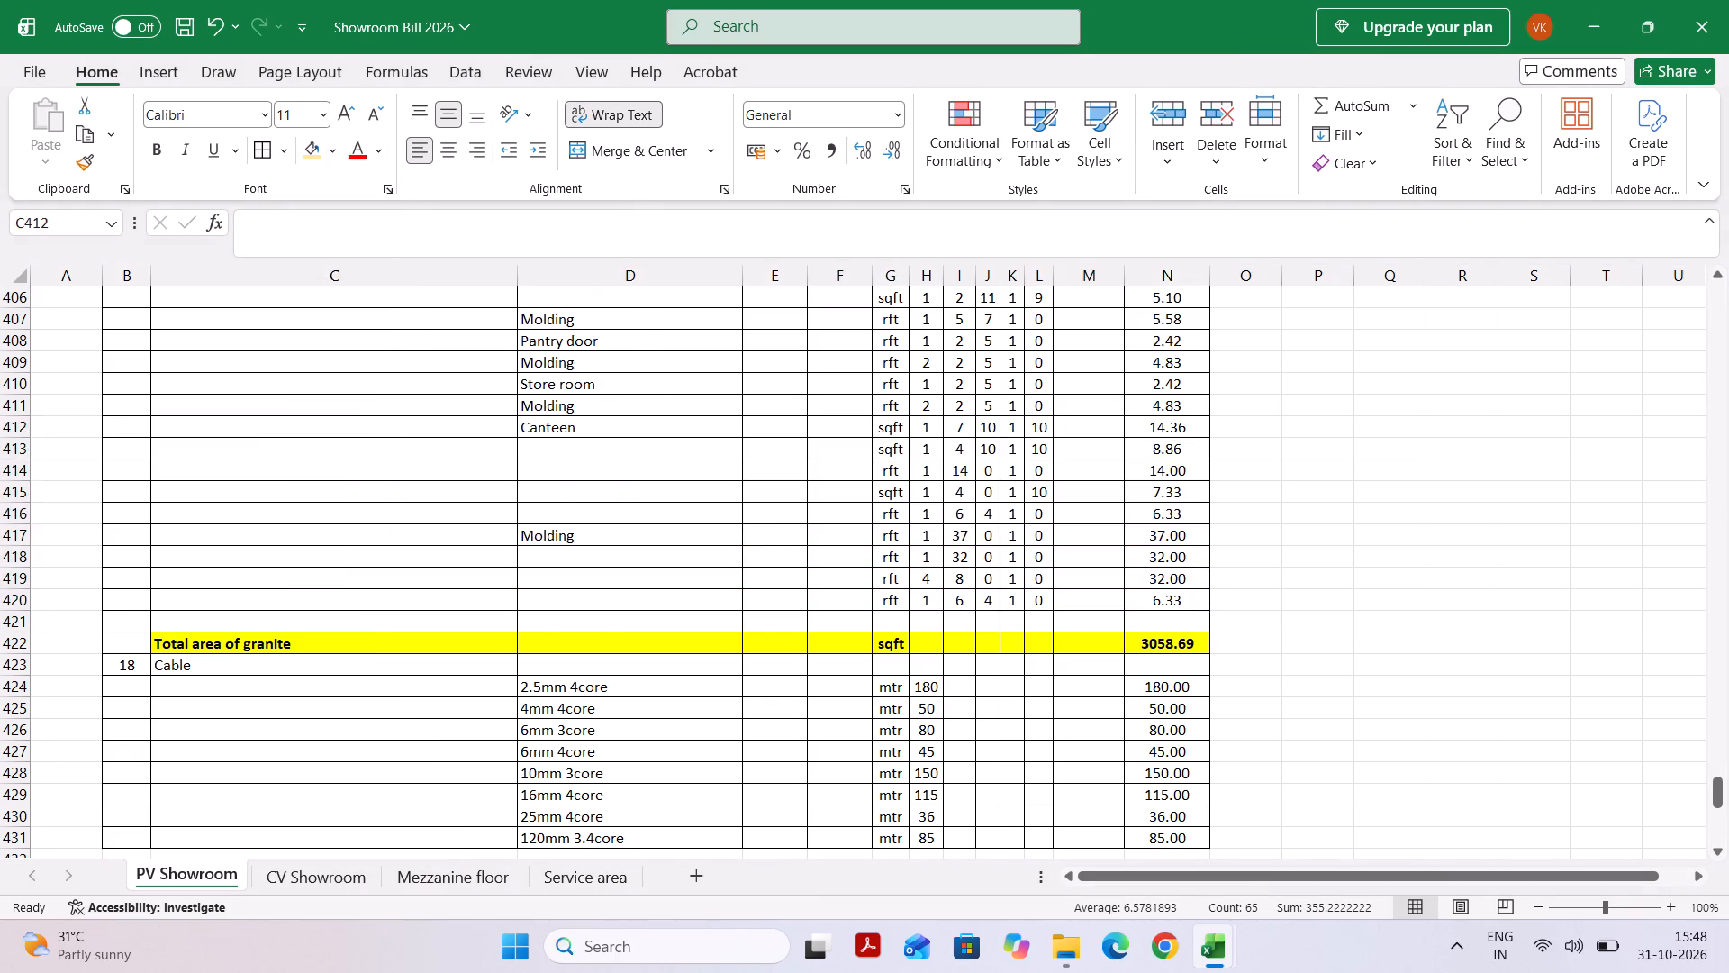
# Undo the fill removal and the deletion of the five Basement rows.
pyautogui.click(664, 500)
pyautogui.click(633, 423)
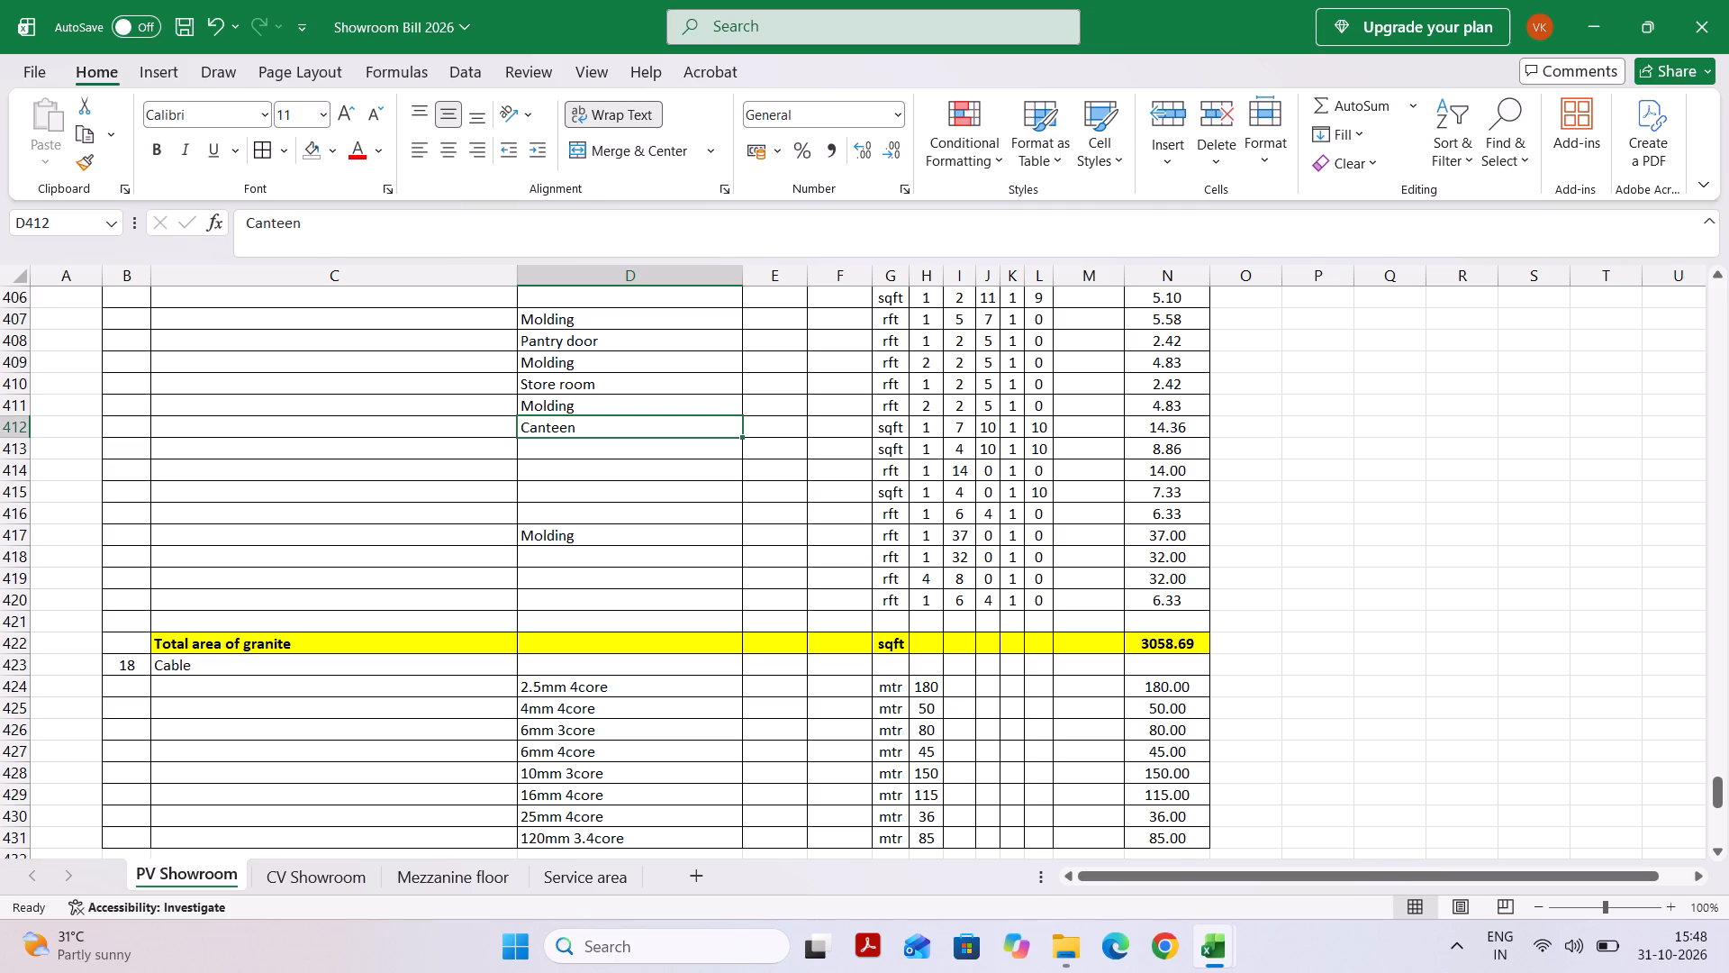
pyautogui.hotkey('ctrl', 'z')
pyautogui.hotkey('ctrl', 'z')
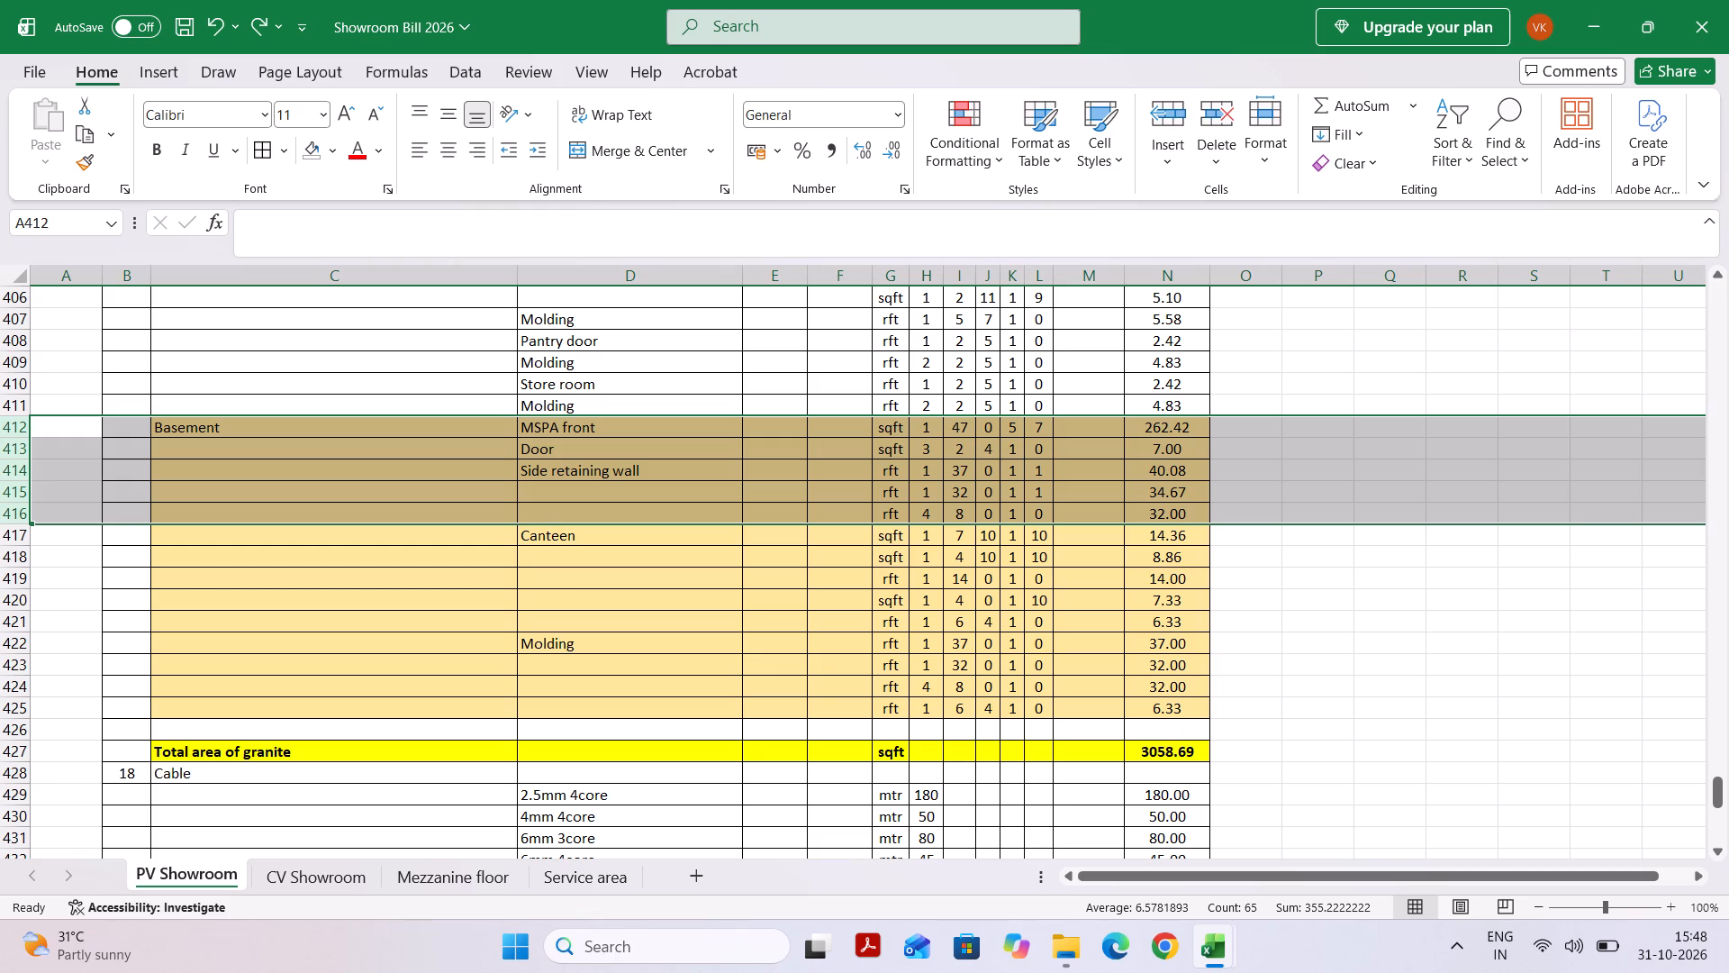
# Delete the four Basement Molding rows, 422 to 425, at the end of the granite section.
pyautogui.click(955, 580)
pyautogui.click(946, 596)
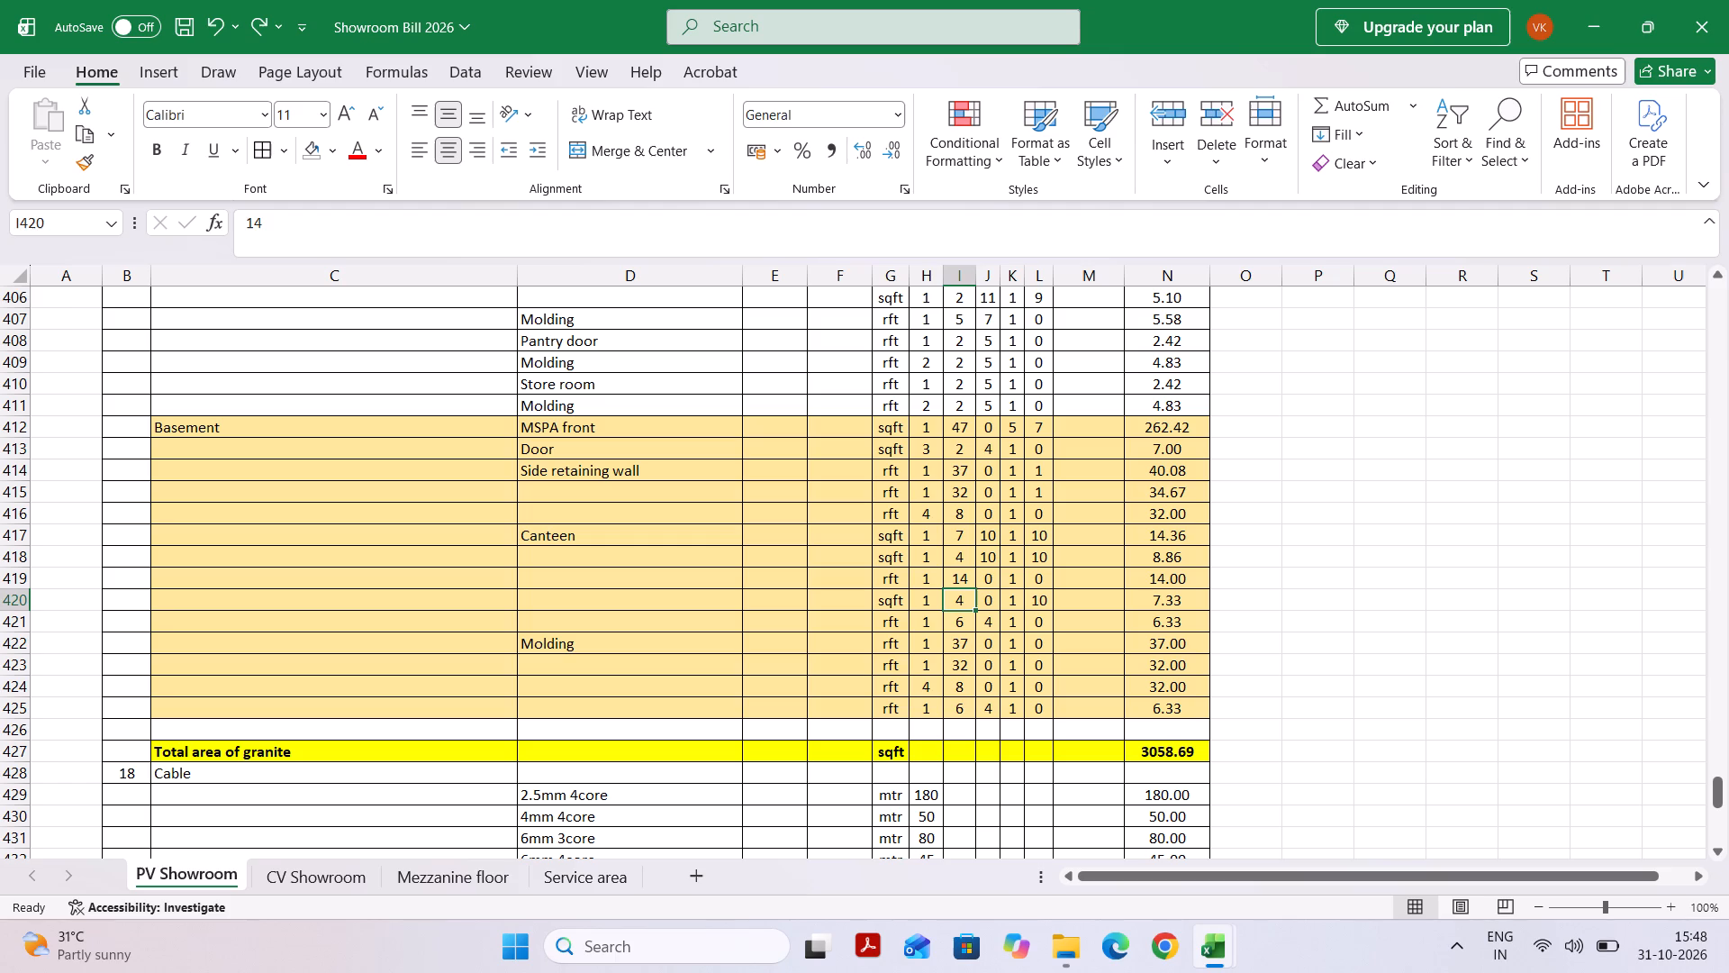
pyautogui.click(956, 598)
pyautogui.click(942, 645)
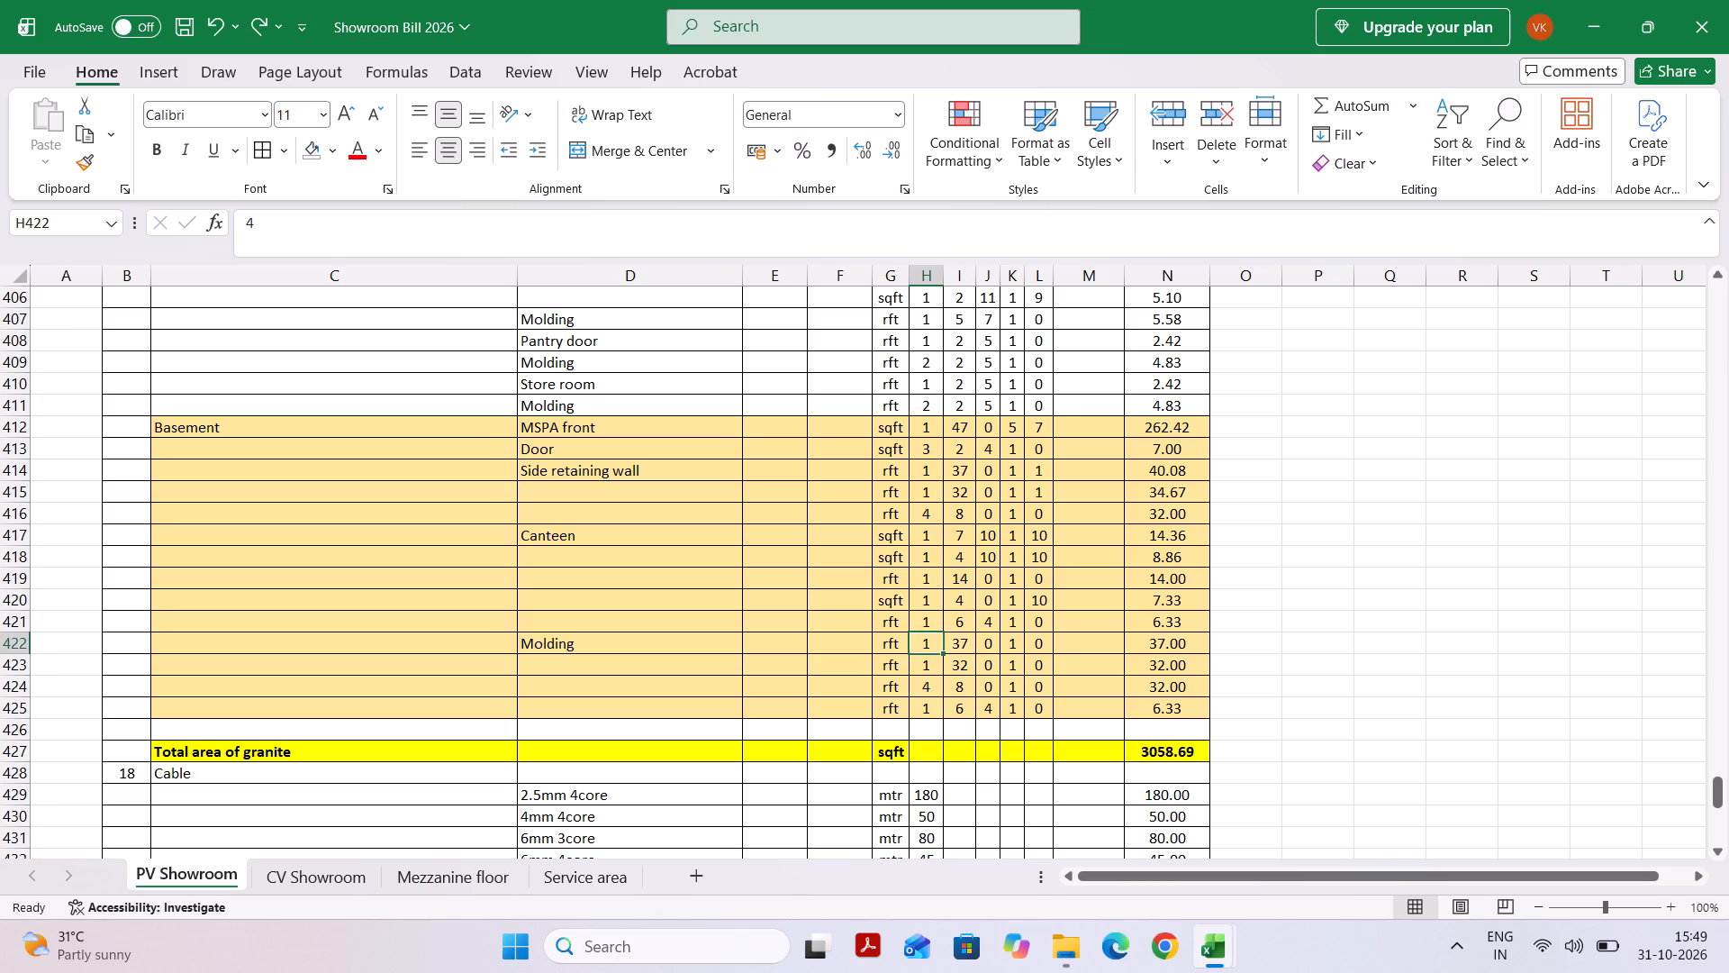
pyautogui.moveTo(885, 643); pyautogui.dragTo(1035, 669)
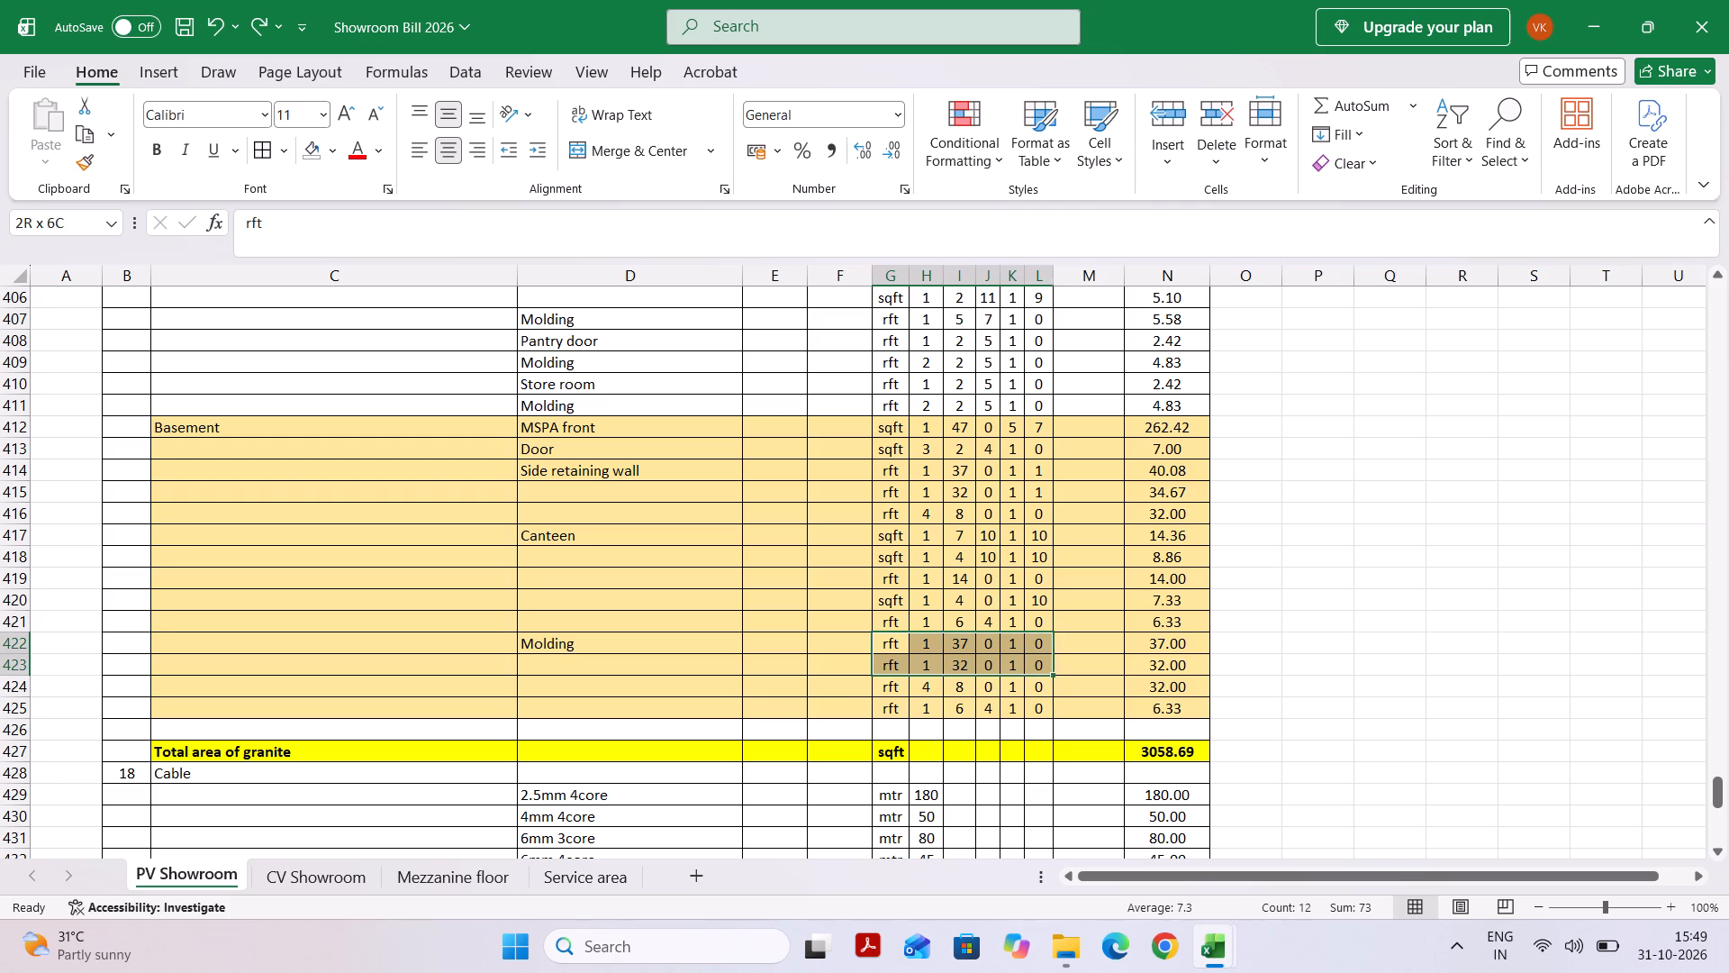
pyautogui.moveTo(1035, 669); pyautogui.dragTo(1159, 670)
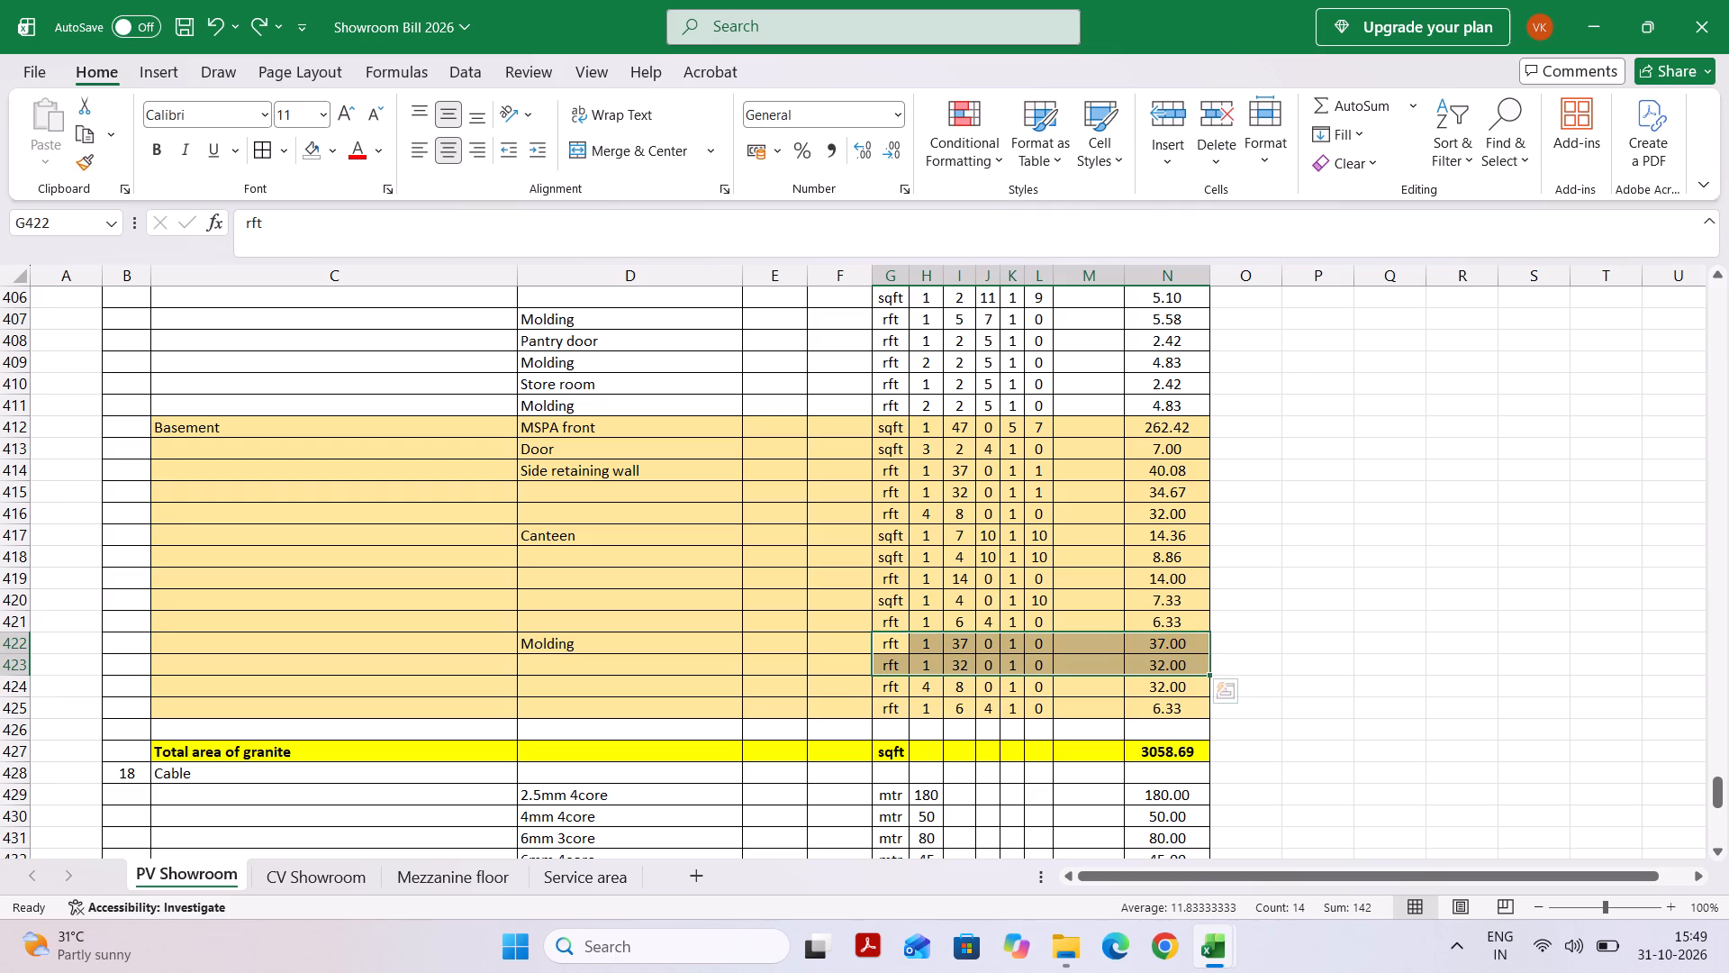
pyautogui.click(11, 645)
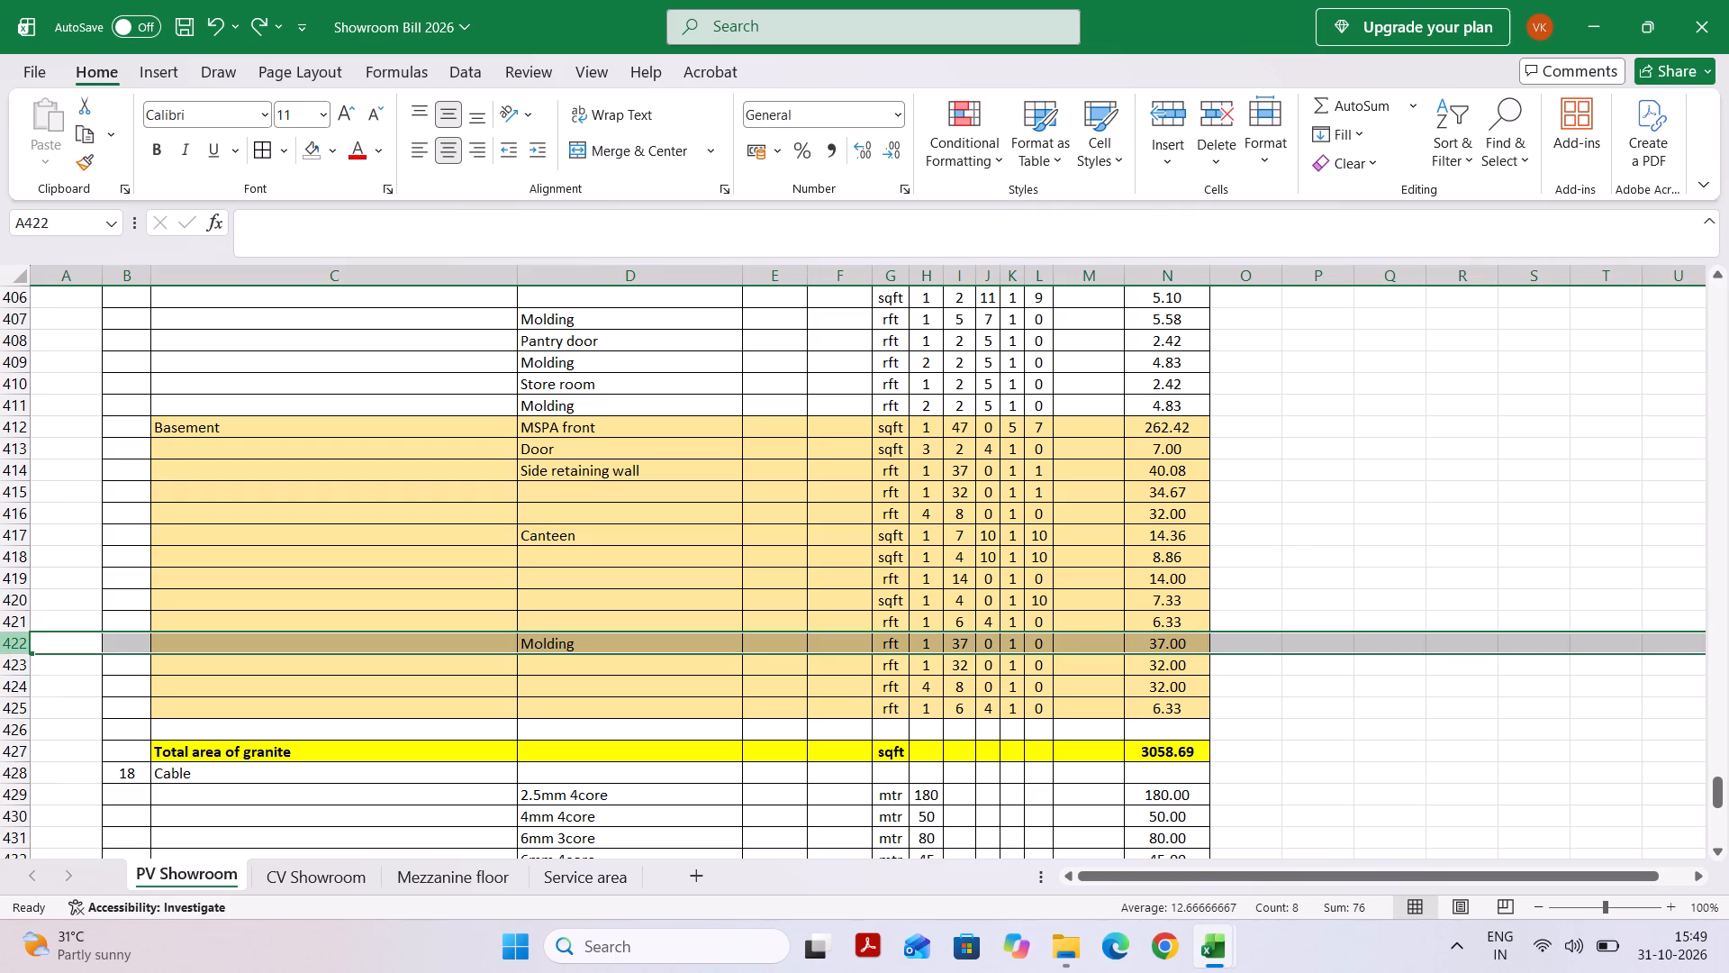
pyautogui.hotkey('ctrl', '-')
pyautogui.hotkey('ctrl', '-')
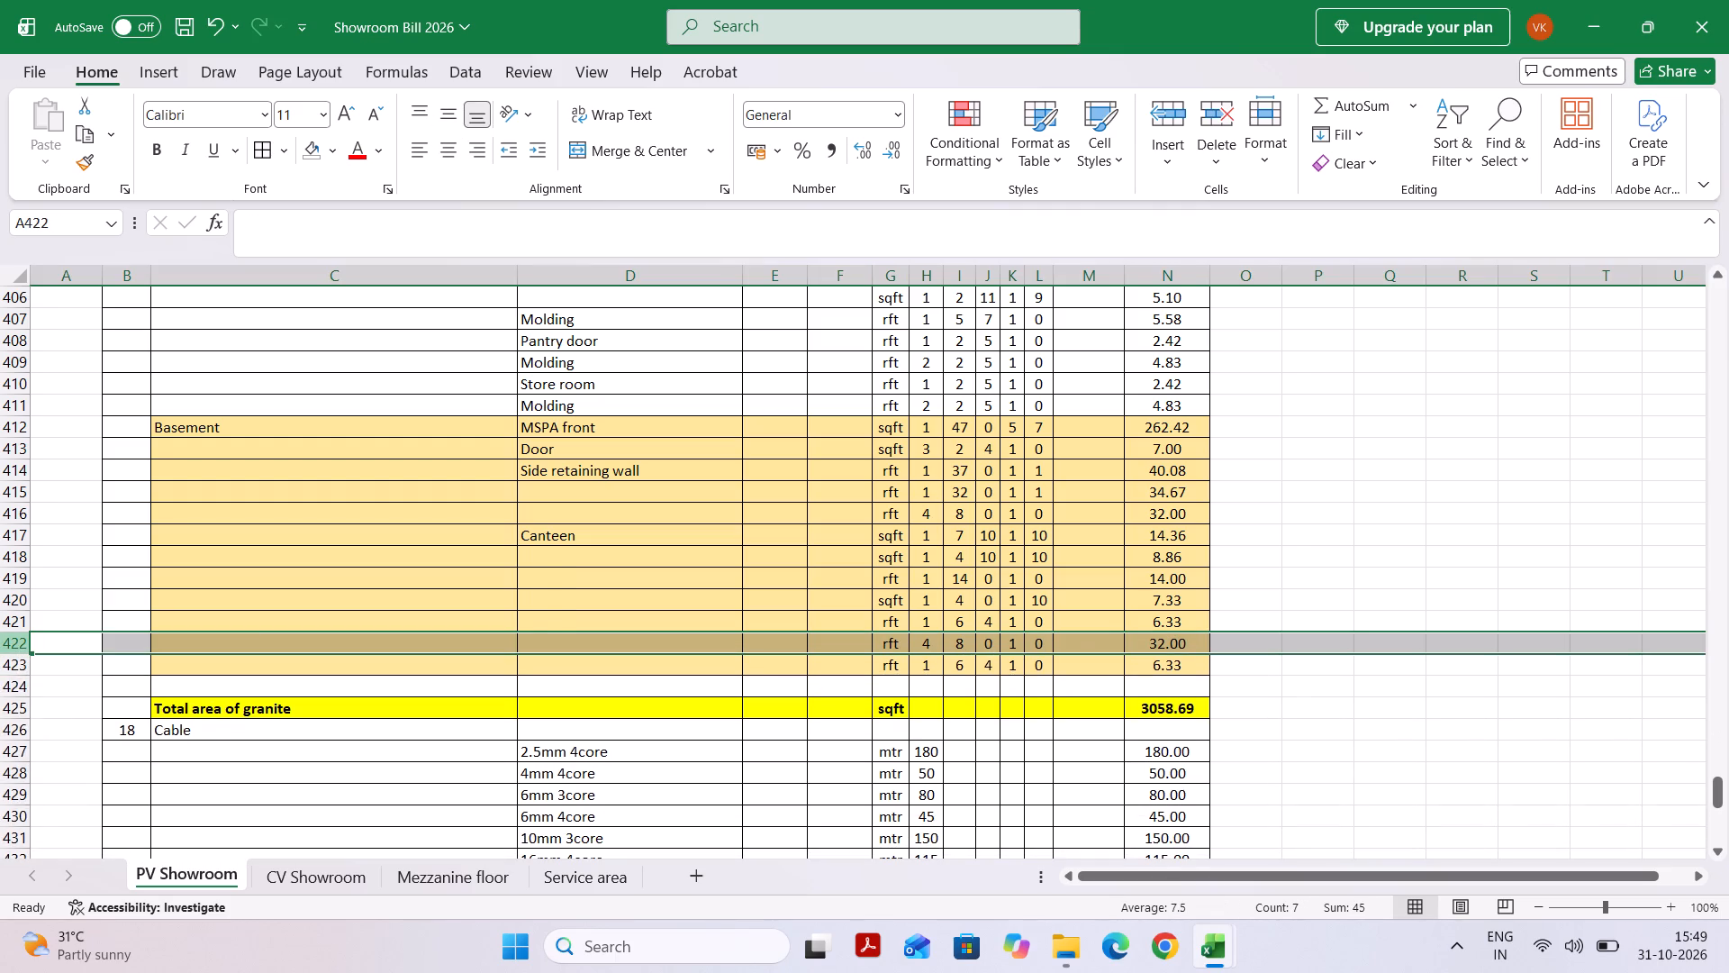
pyautogui.hotkey('ctrl', '-')
pyautogui.hotkey('ctrl', '-')
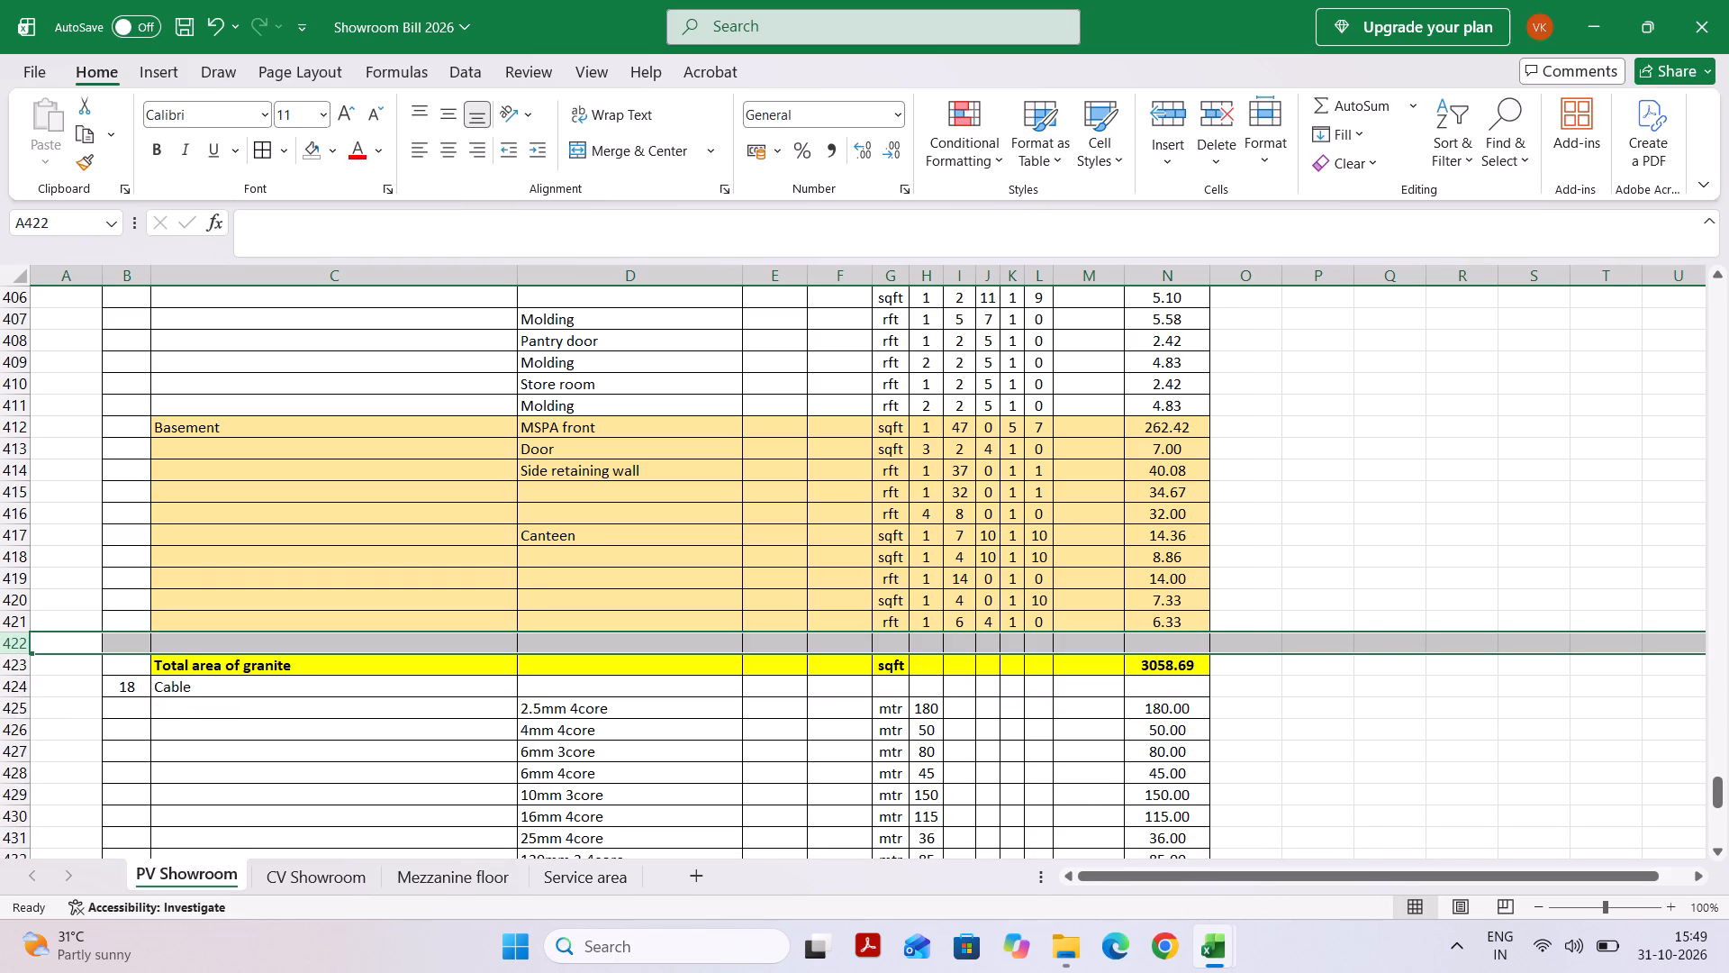
# Remove the fill colour from the Basement granite rows 412 to 421.
pyautogui.doubleClick(44, 425)
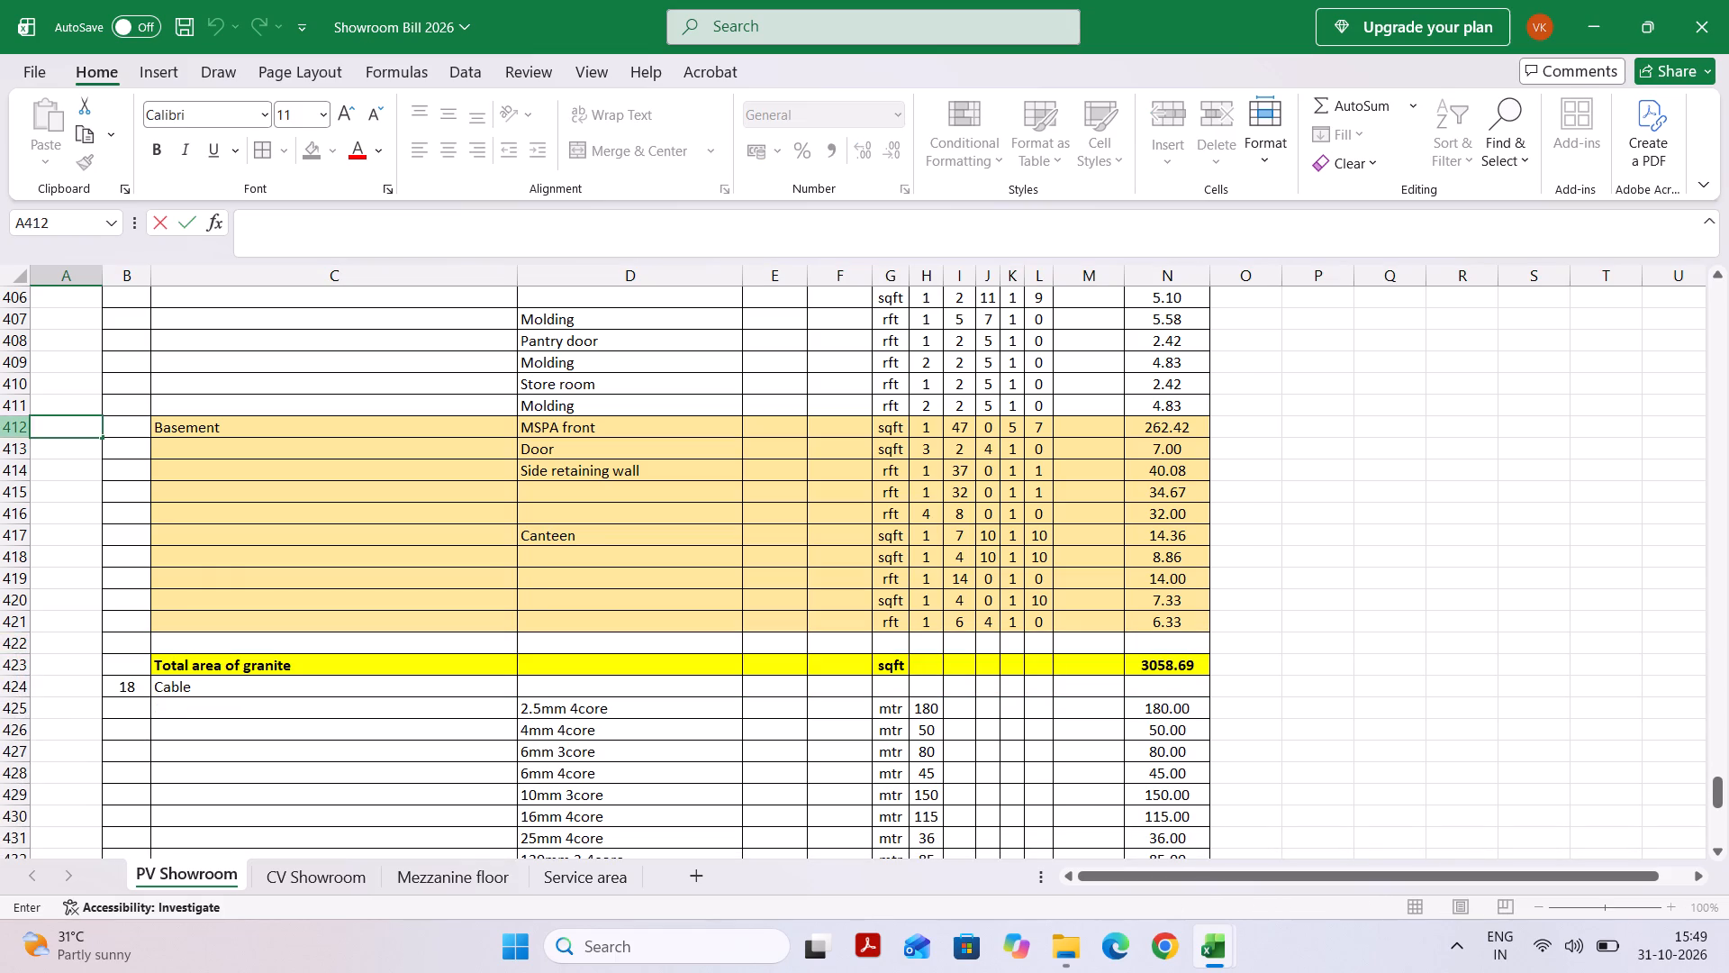
pyautogui.moveTo(6, 425); pyautogui.dragTo(5, 627)
pyautogui.click(311, 153)
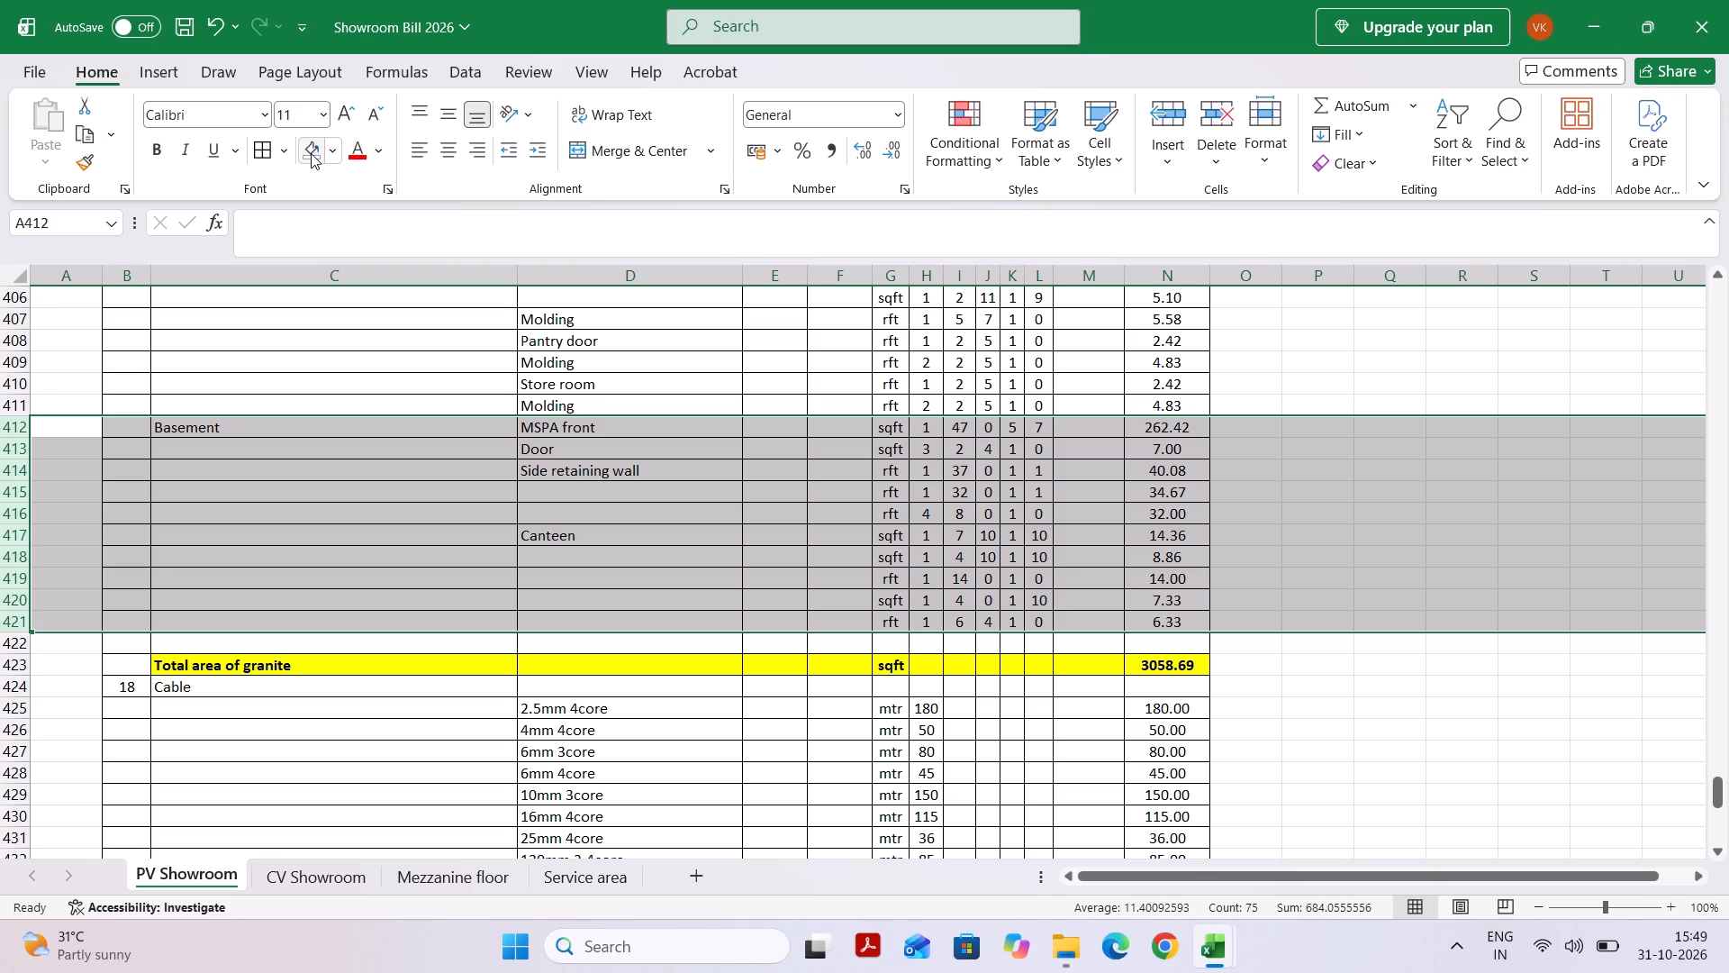
# Clear the contents of the Basement granite rows 412 to 421, keeping the empty rows.
pyautogui.press('Delete')
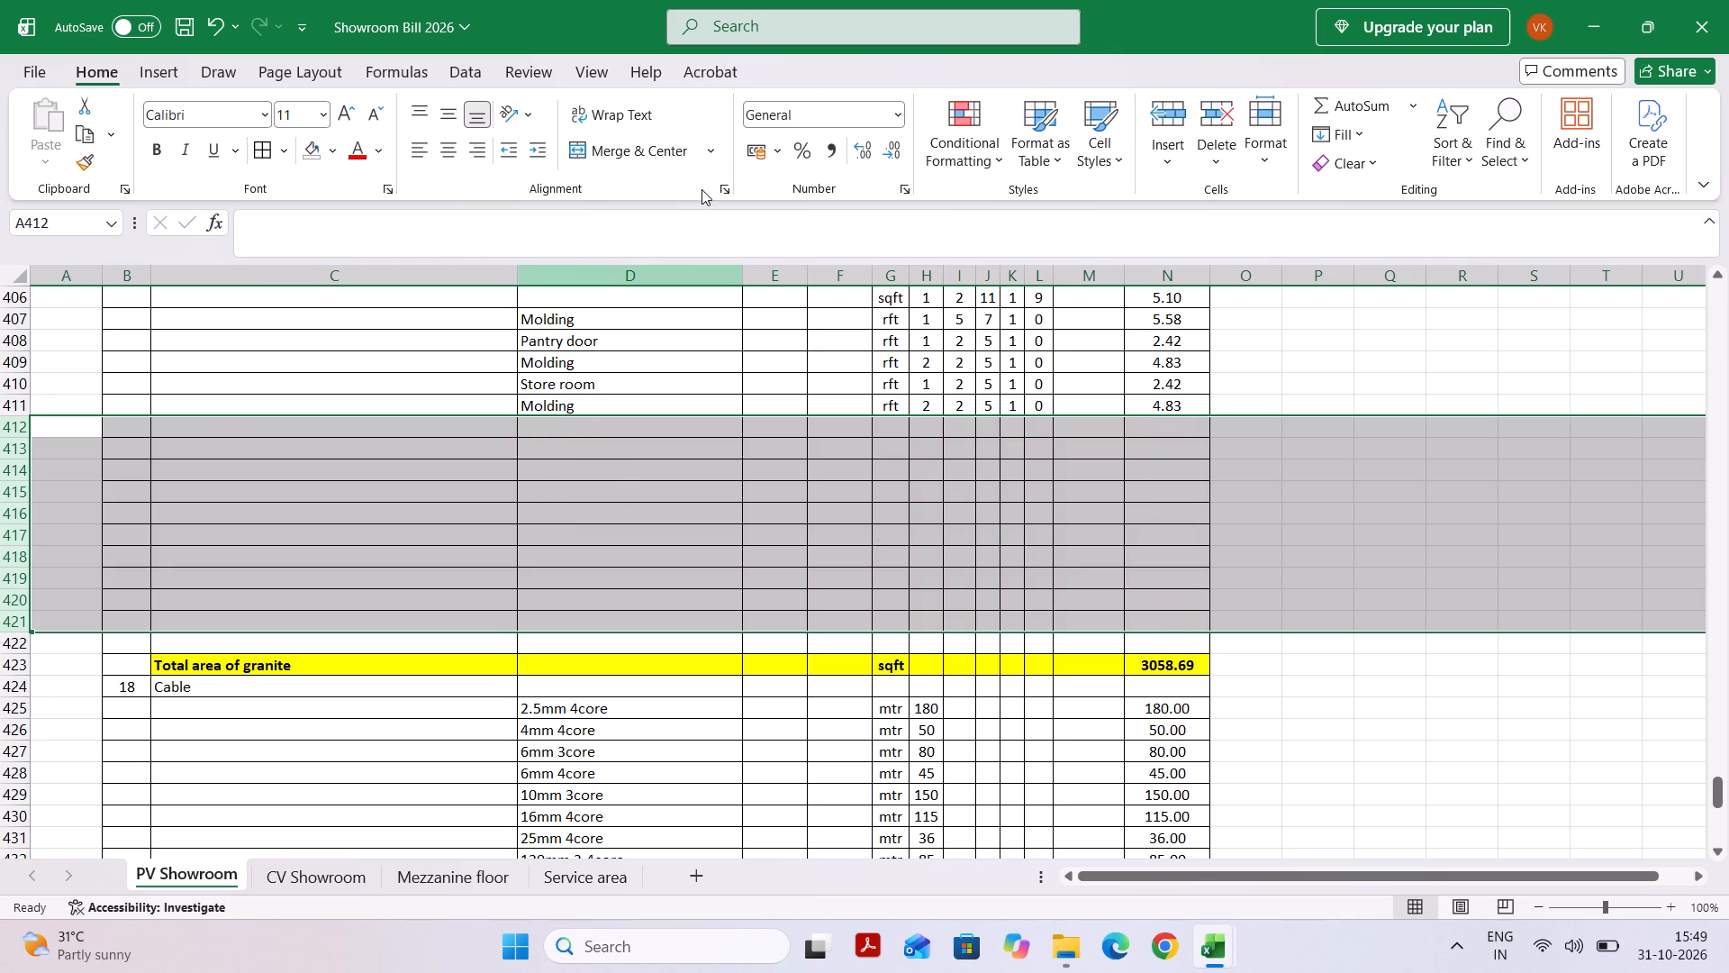
pyautogui.click(673, 602)
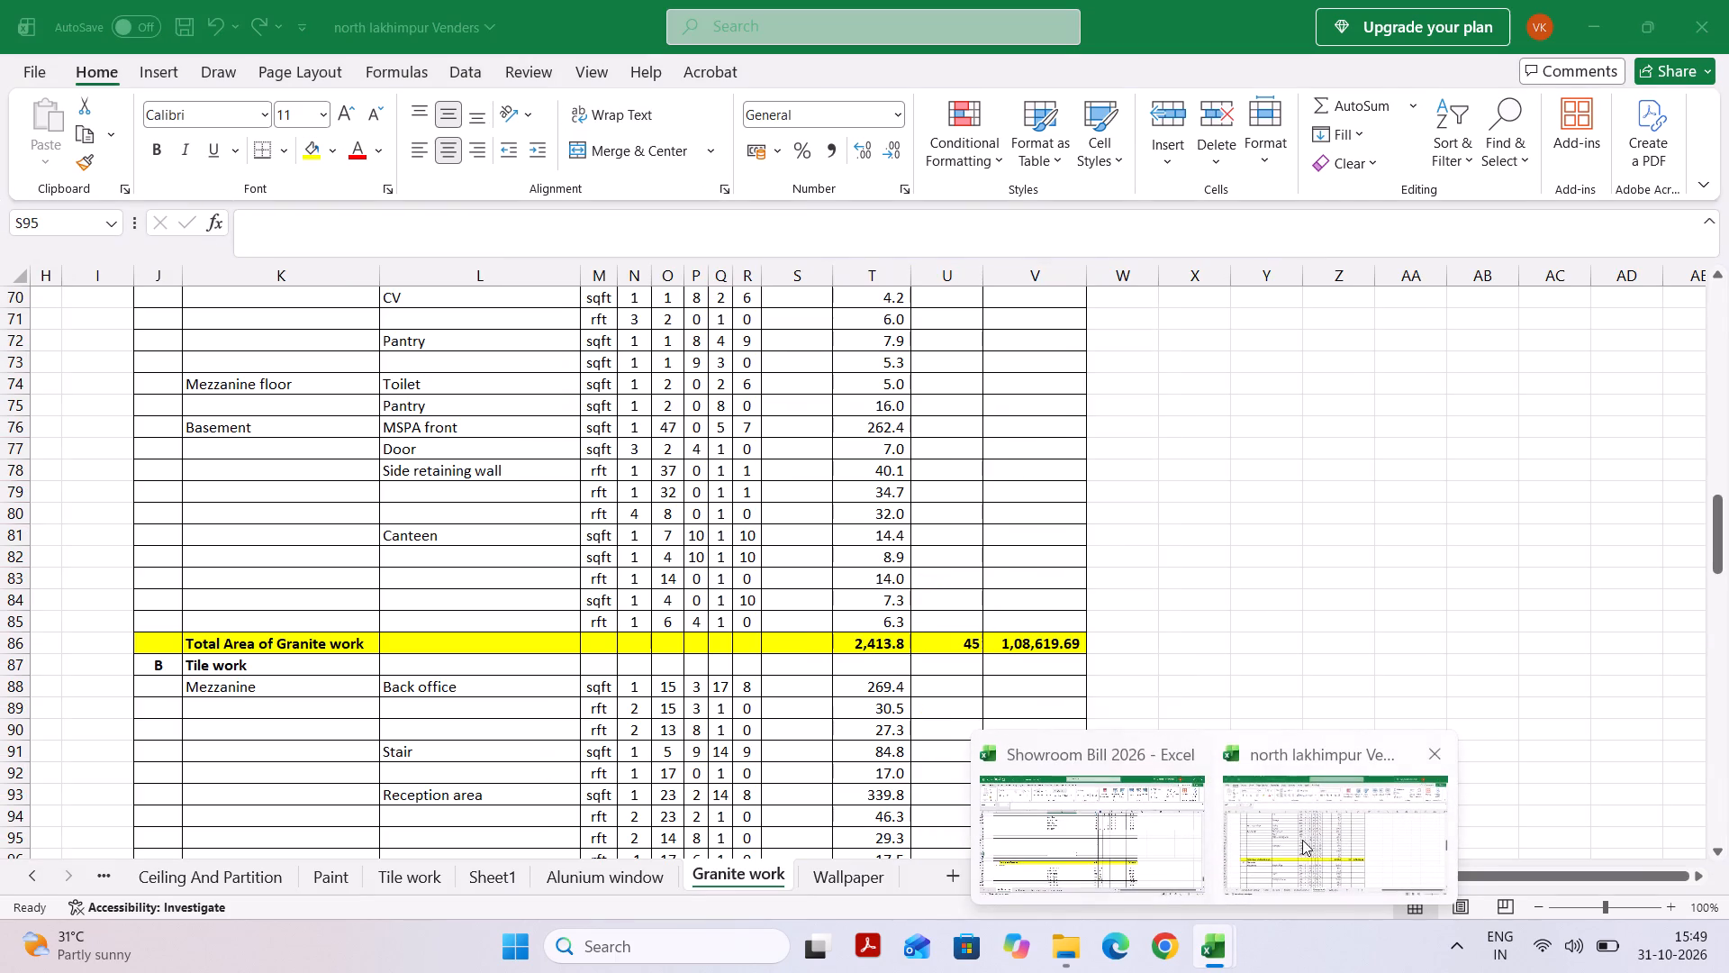
# Switch to the Granite work sheet of the north lakhimpur Venders workbook.
pyautogui.click(1302, 840)
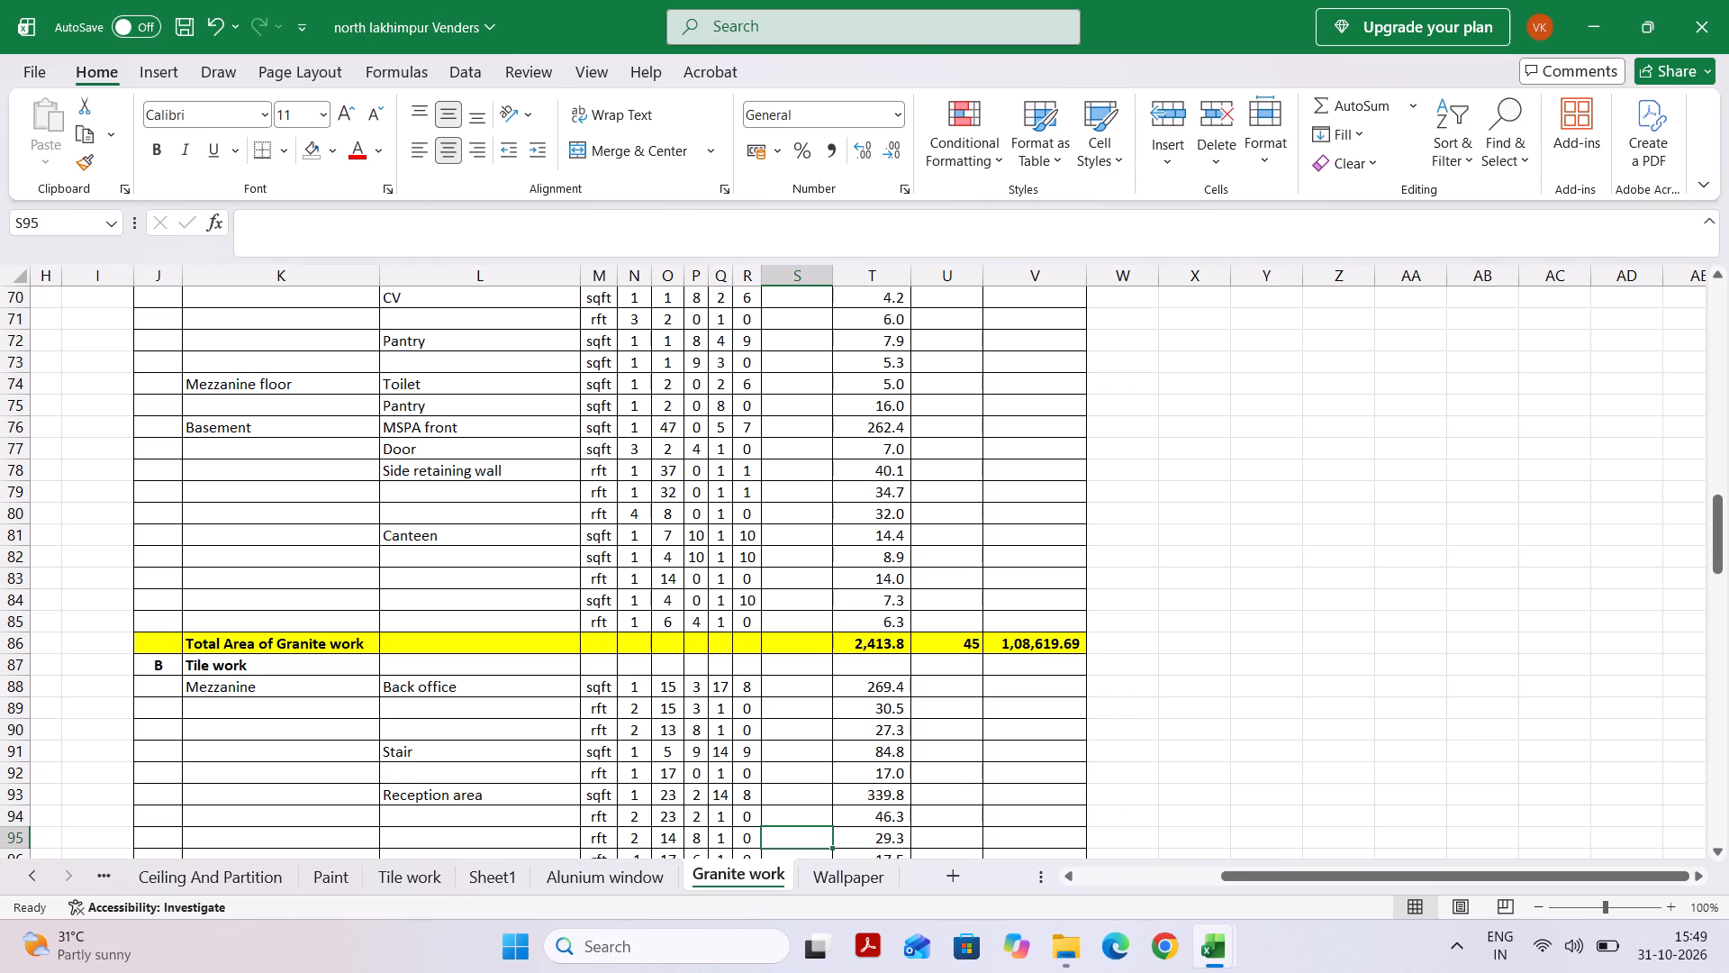
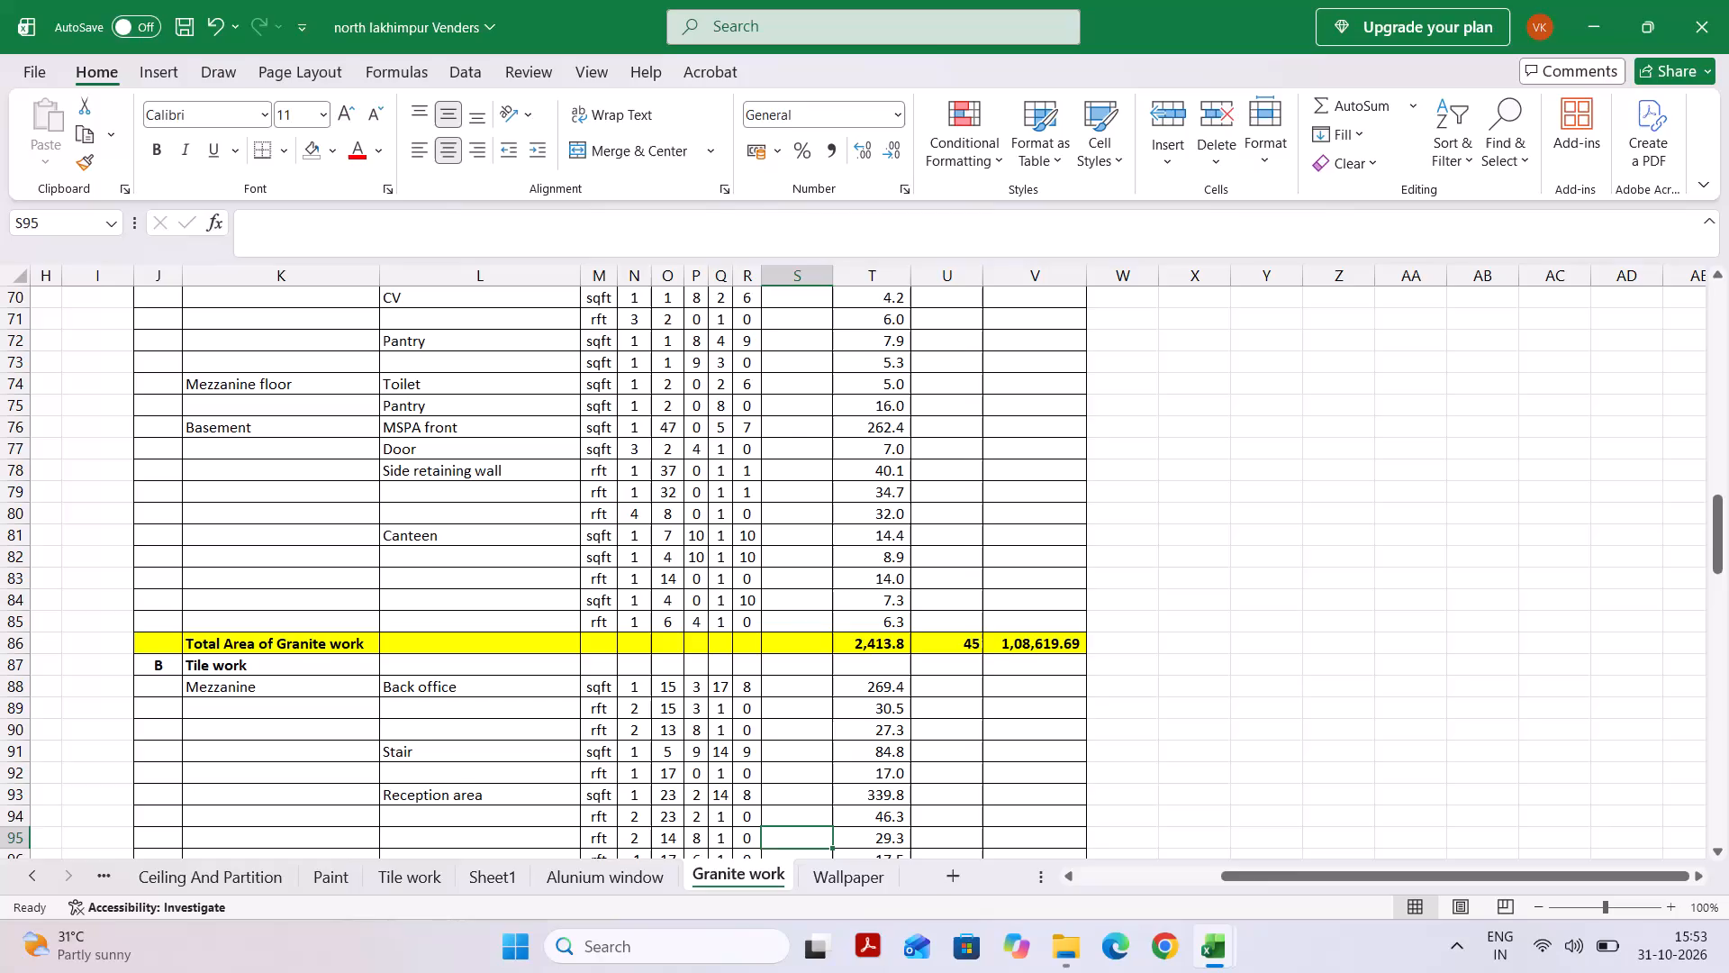
# Look through the Tile work entries below the granite section, down to the end of the table.
pyautogui.scroll(-2, 826, 732)
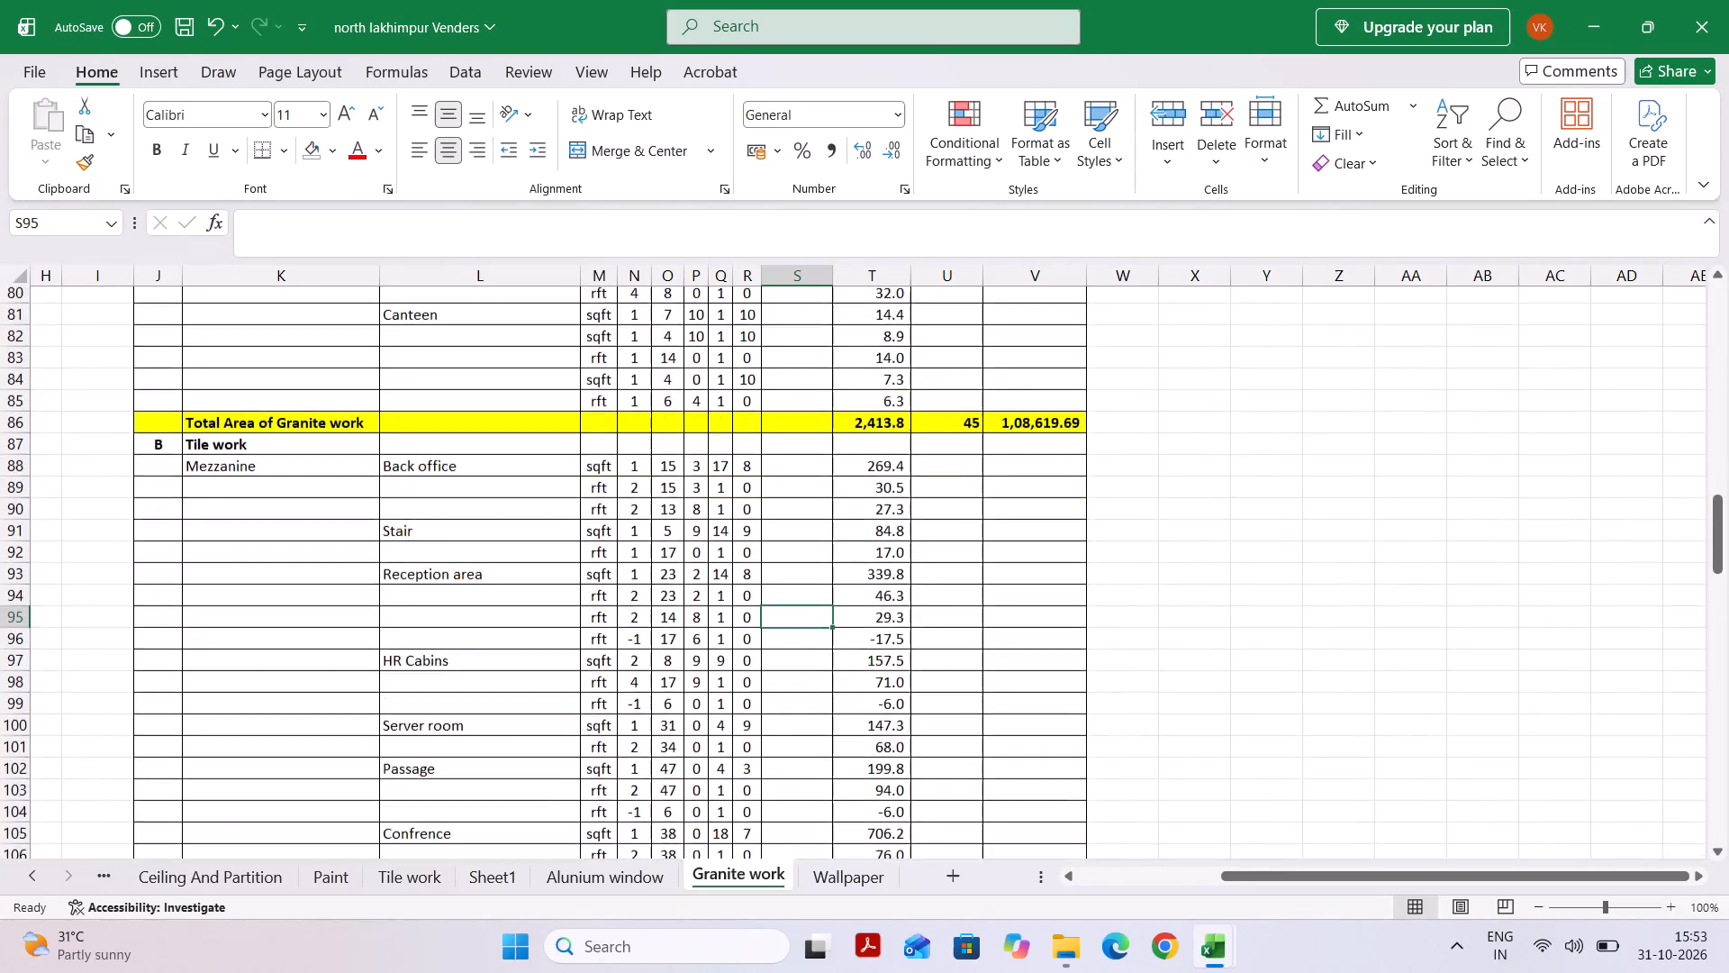
pyautogui.scroll(-1, 826, 732)
pyautogui.scroll(-1, 712, 696)
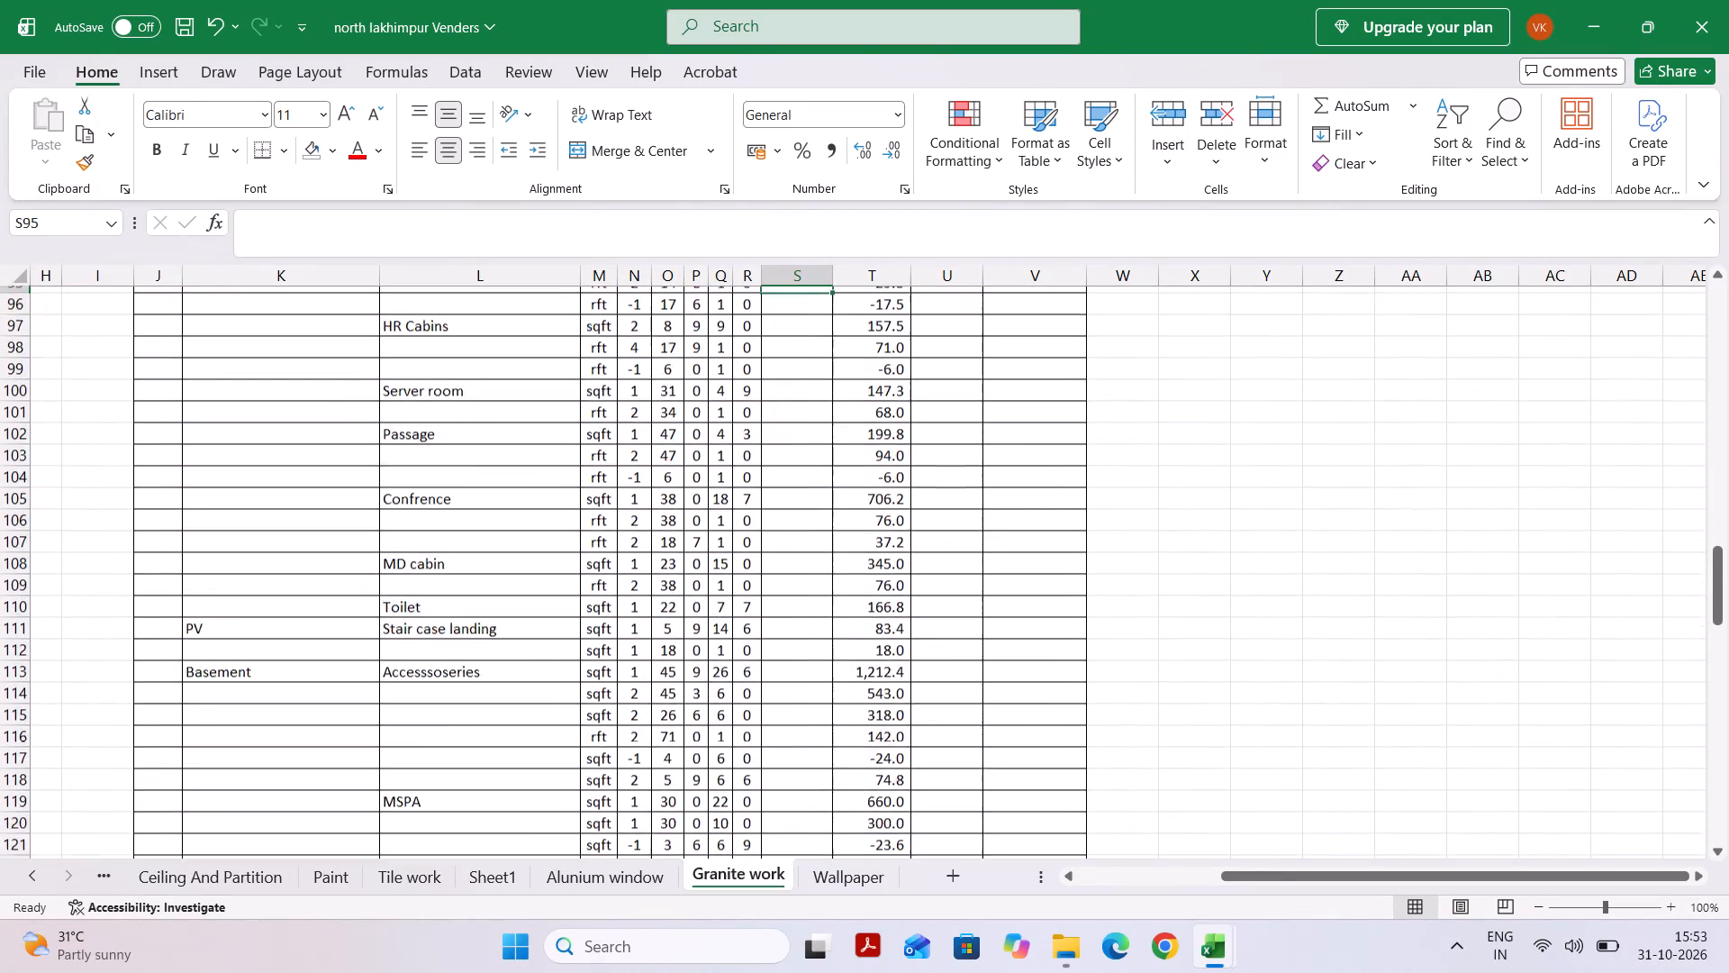
pyautogui.scroll(-1, 712, 696)
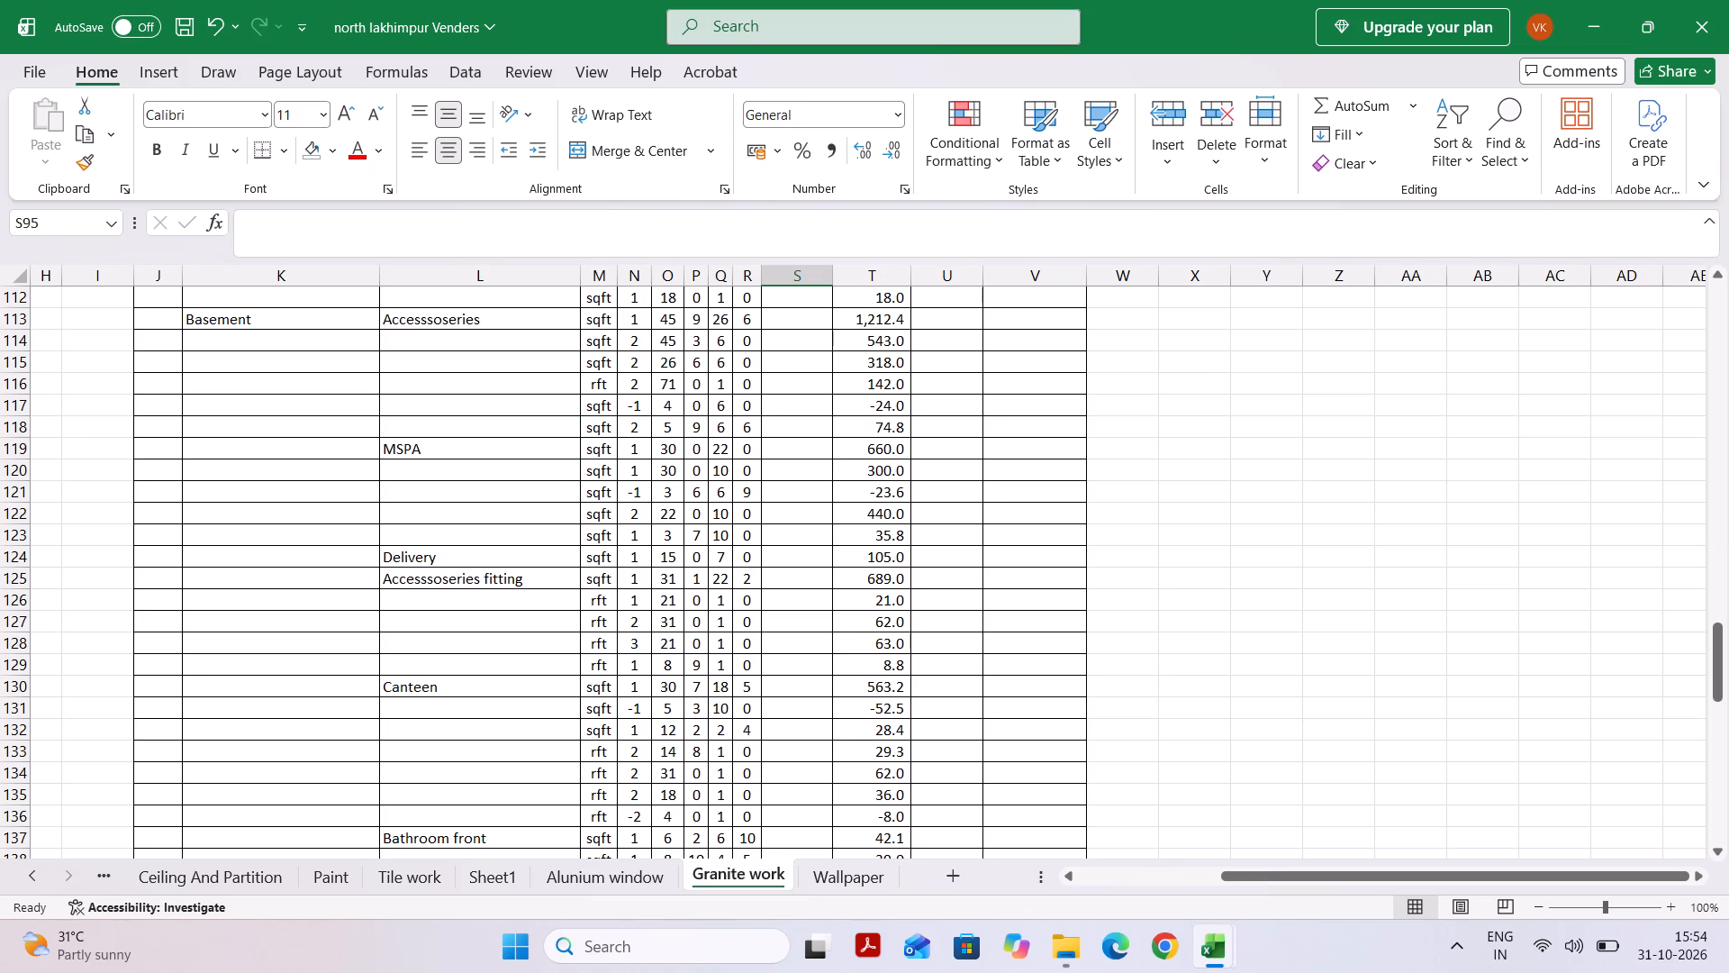
pyautogui.scroll(-2, 729, 687)
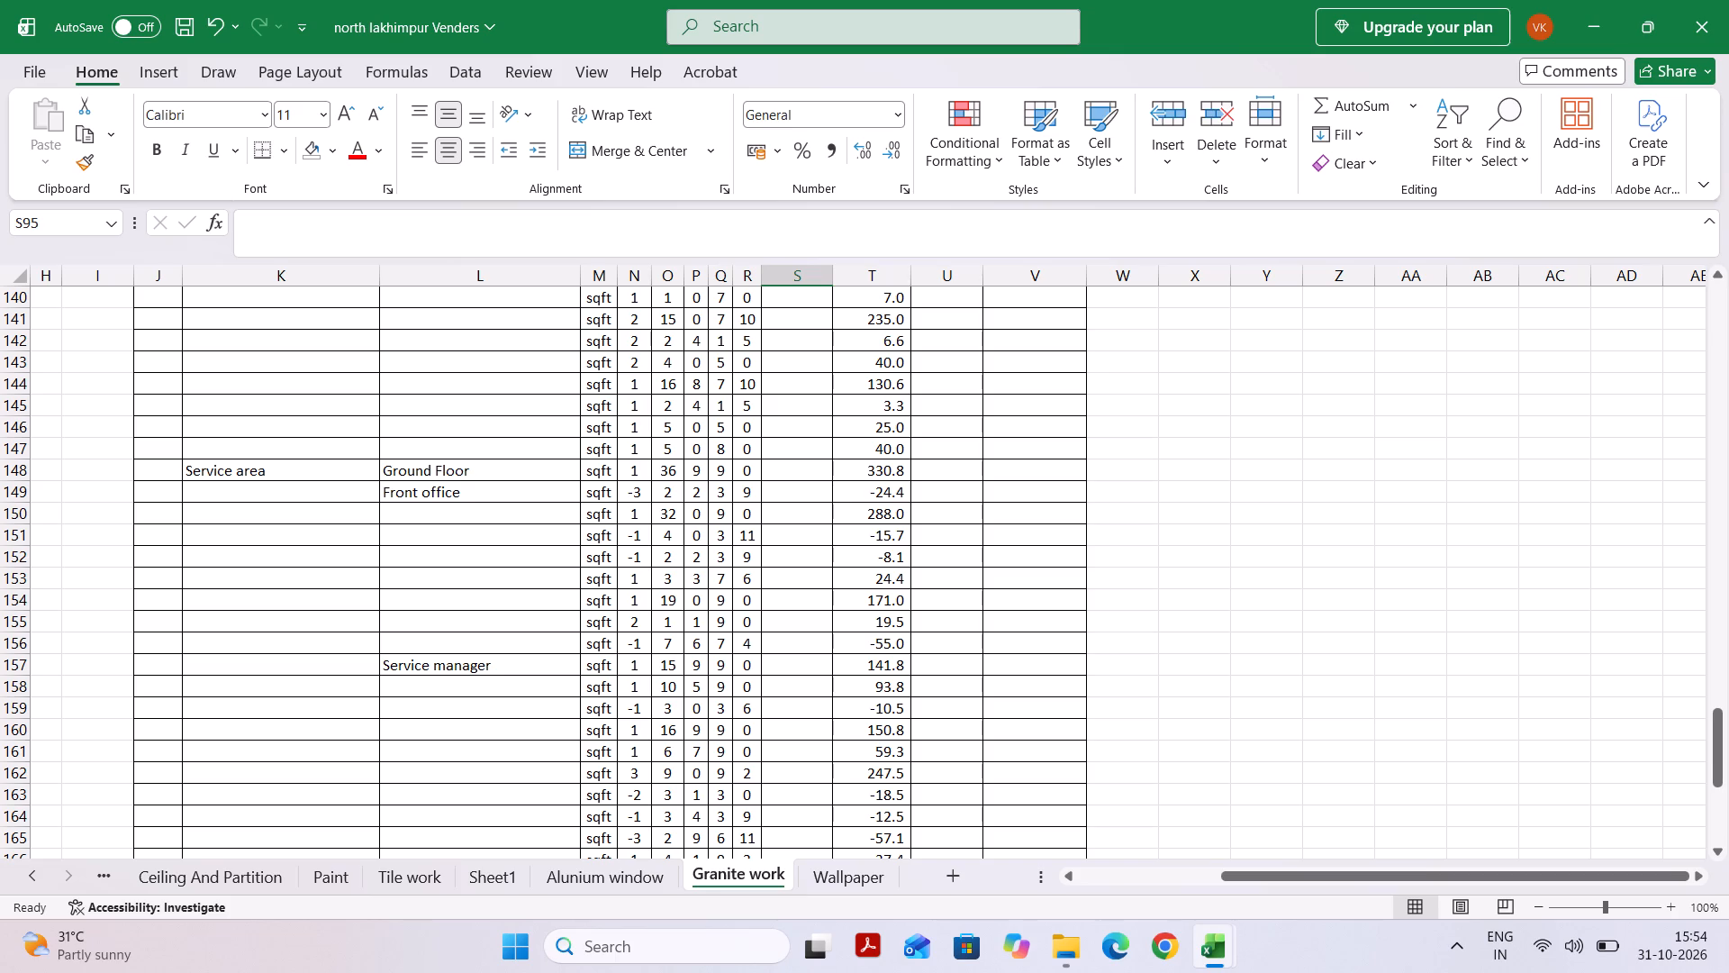
pyautogui.click(841, 596)
pyautogui.scroll(-1, 847, 587)
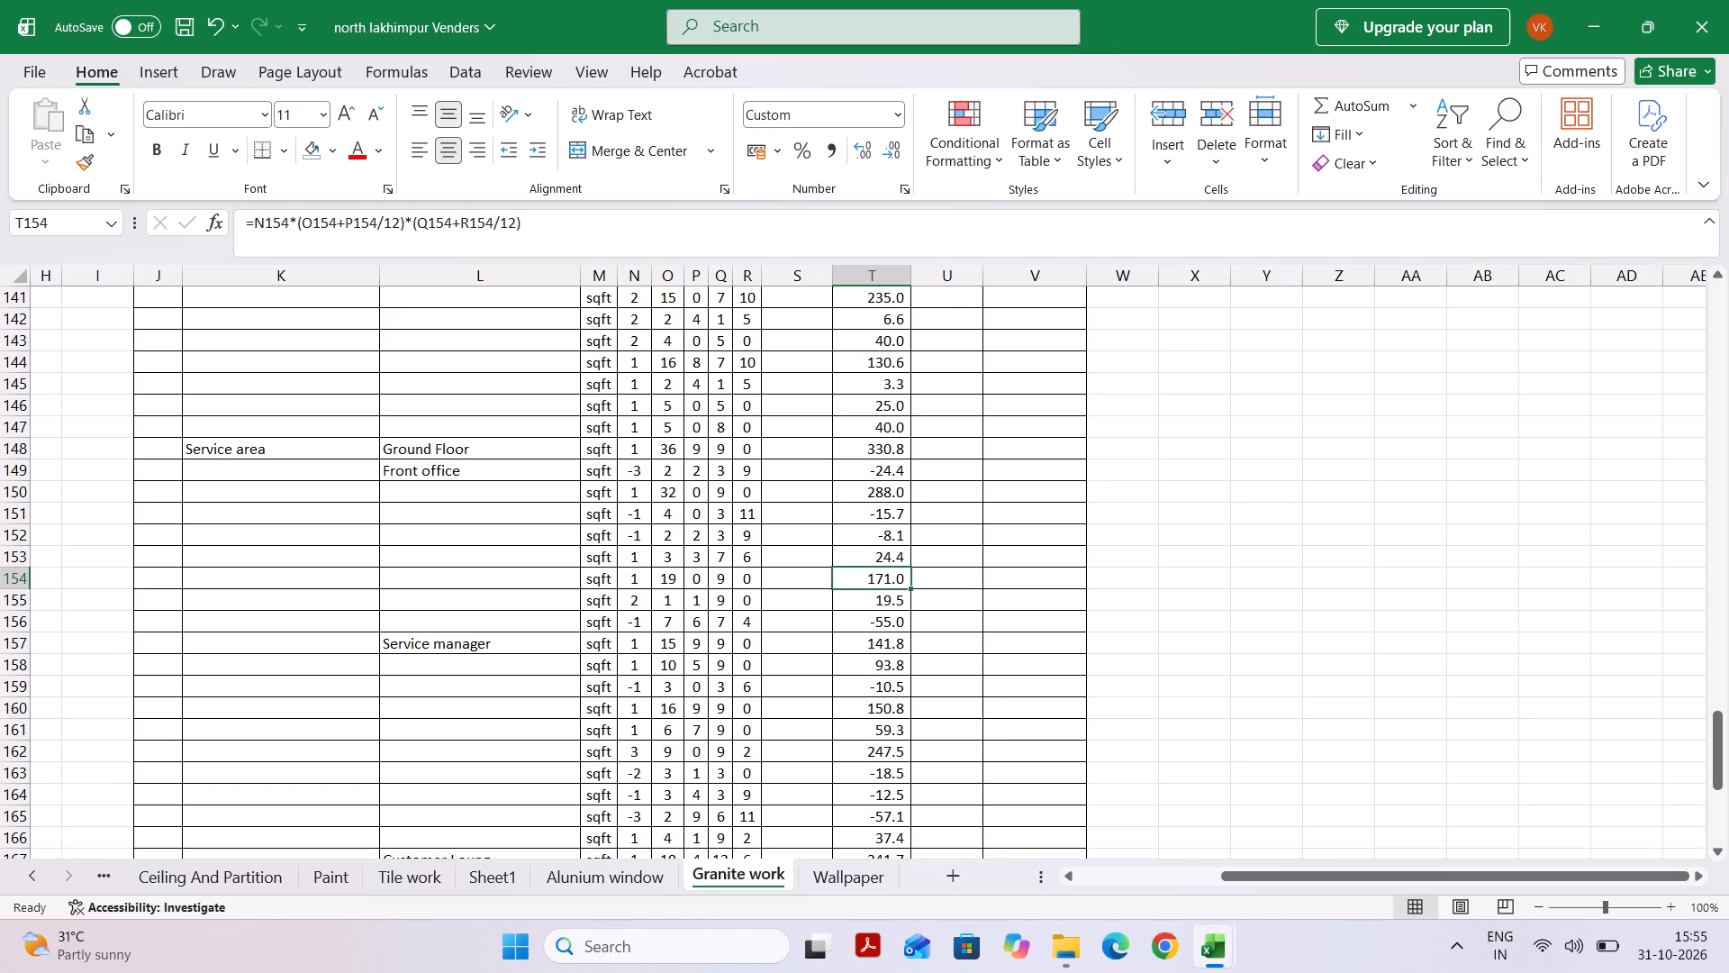
pyautogui.click(917, 601)
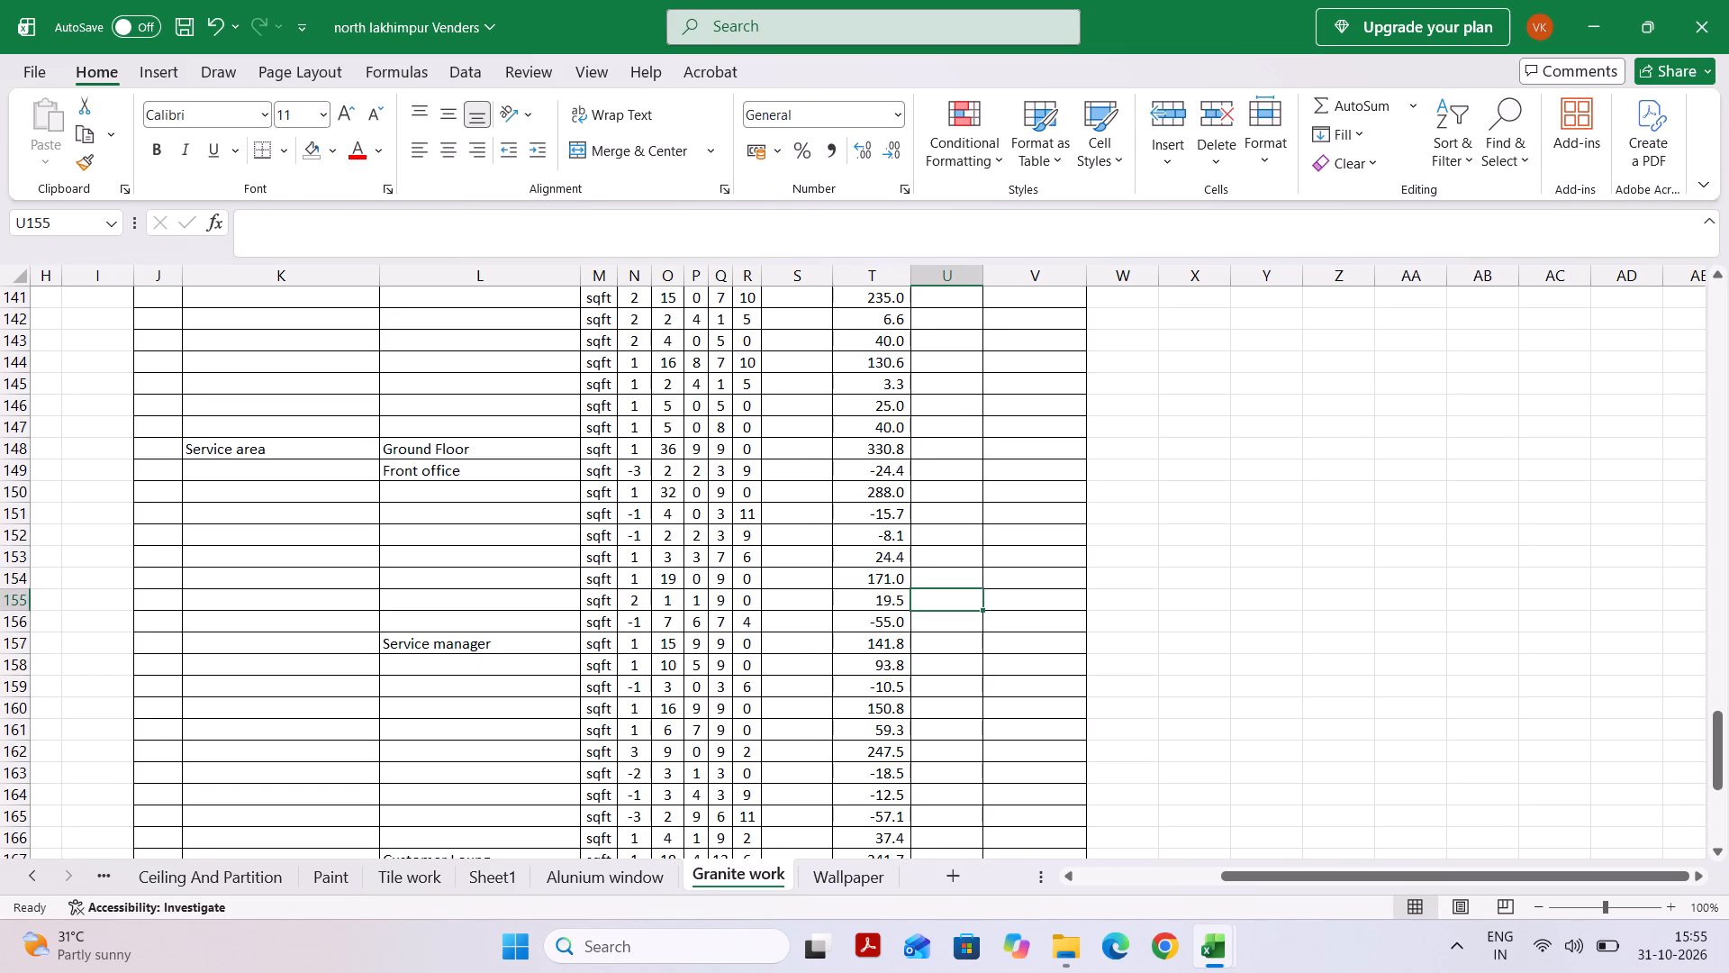
pyautogui.scroll(1, 982, 577)
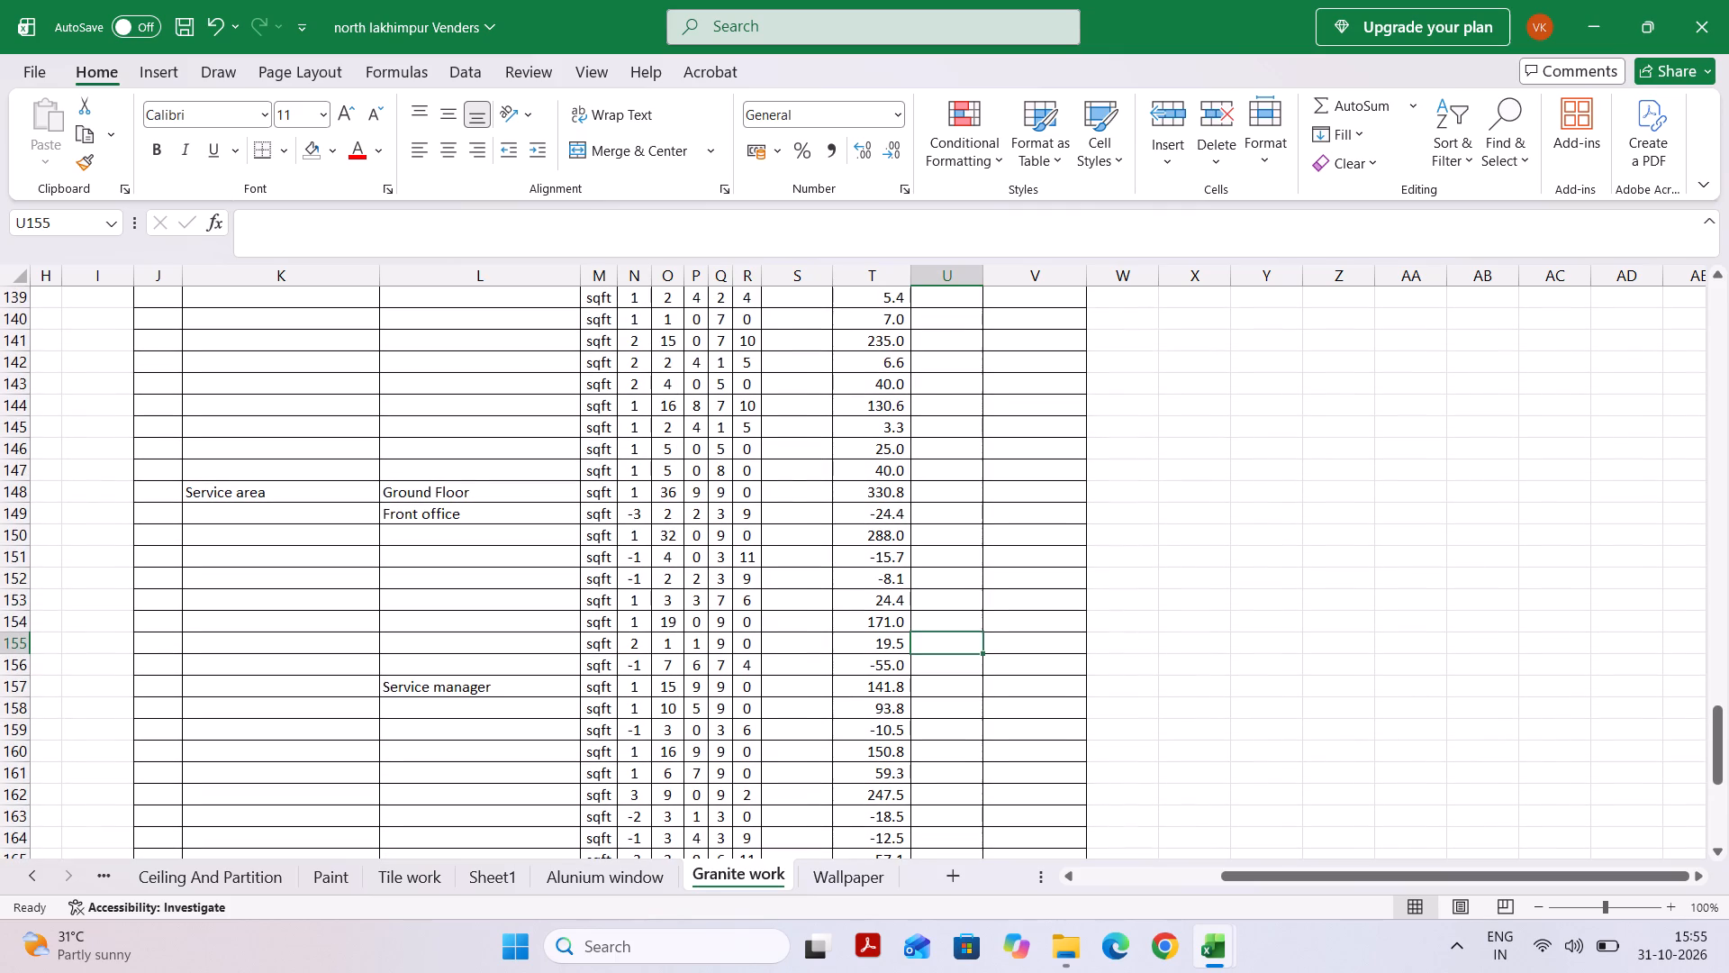
pyautogui.doubleClick(973, 664)
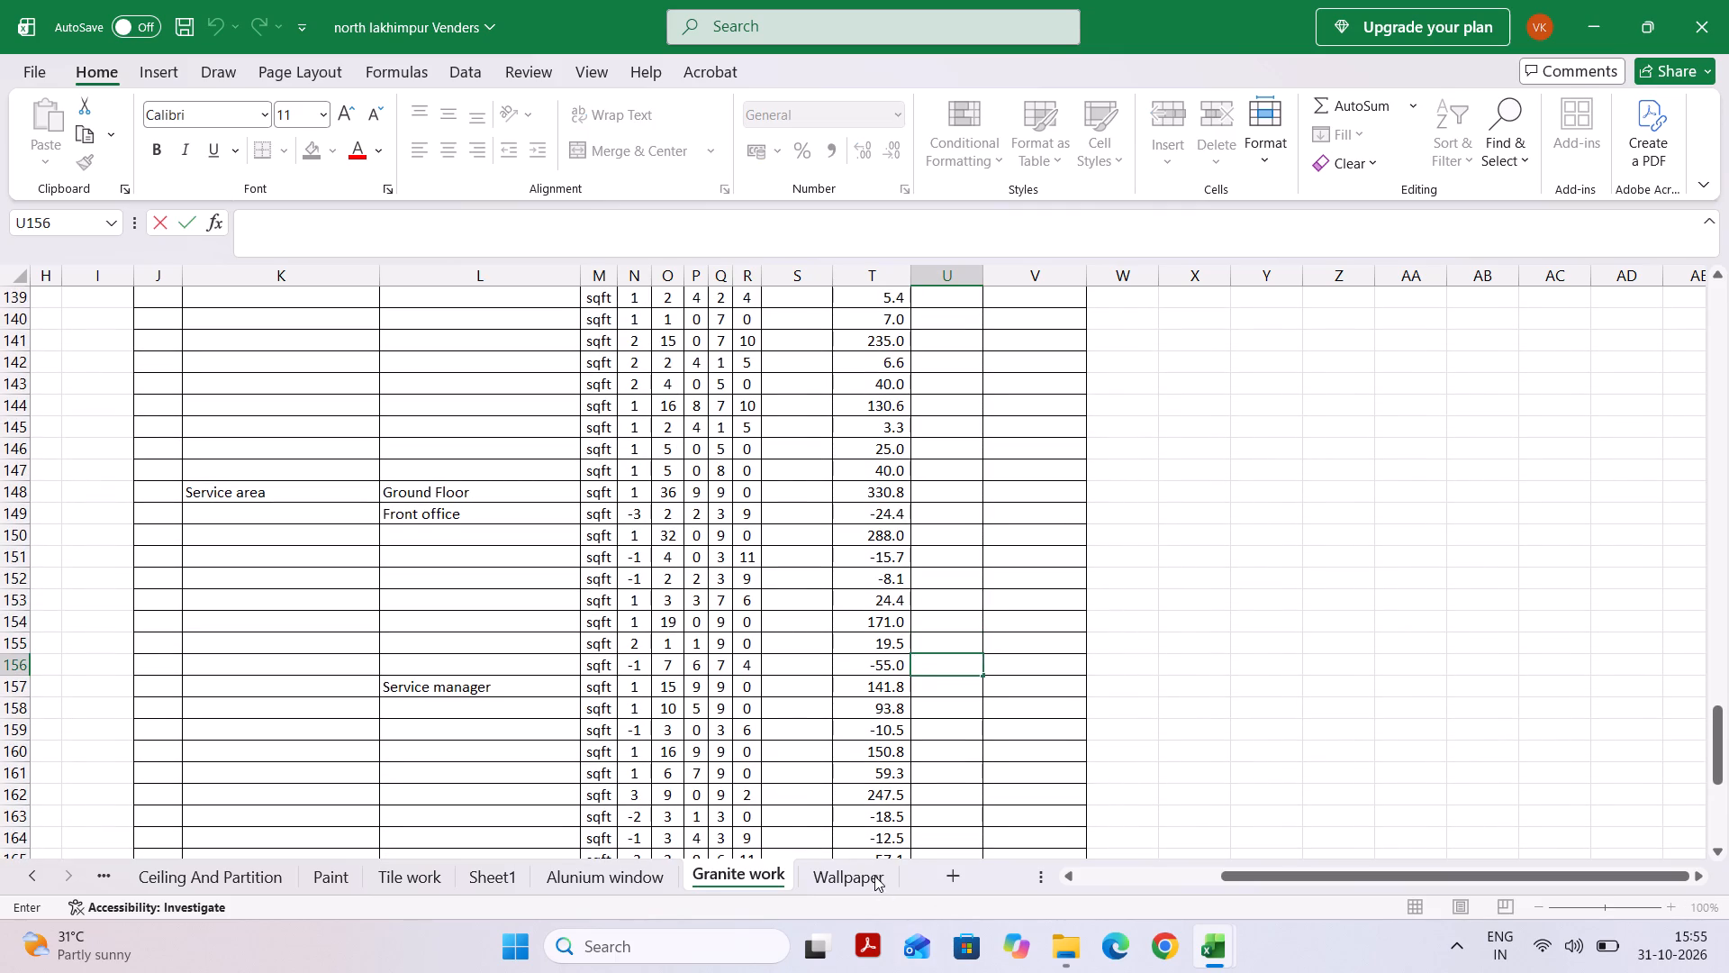
pyautogui.rightClick(882, 783)
pyautogui.click(773, 723)
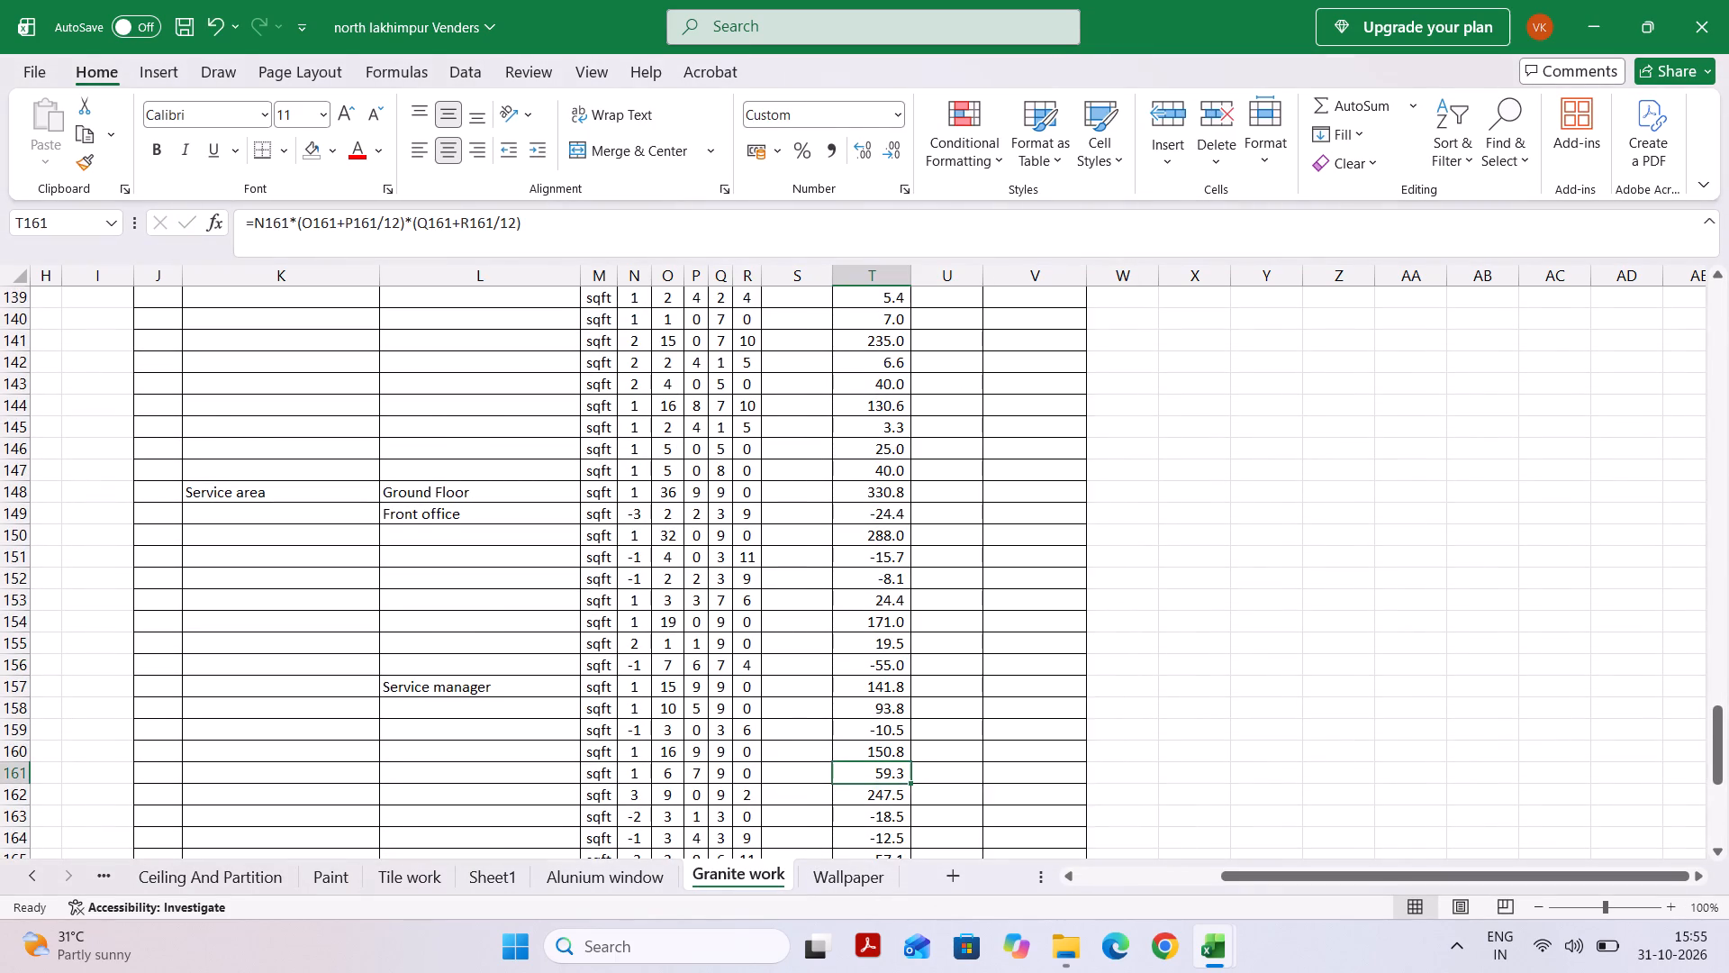
pyautogui.scroll(-2, 773, 723)
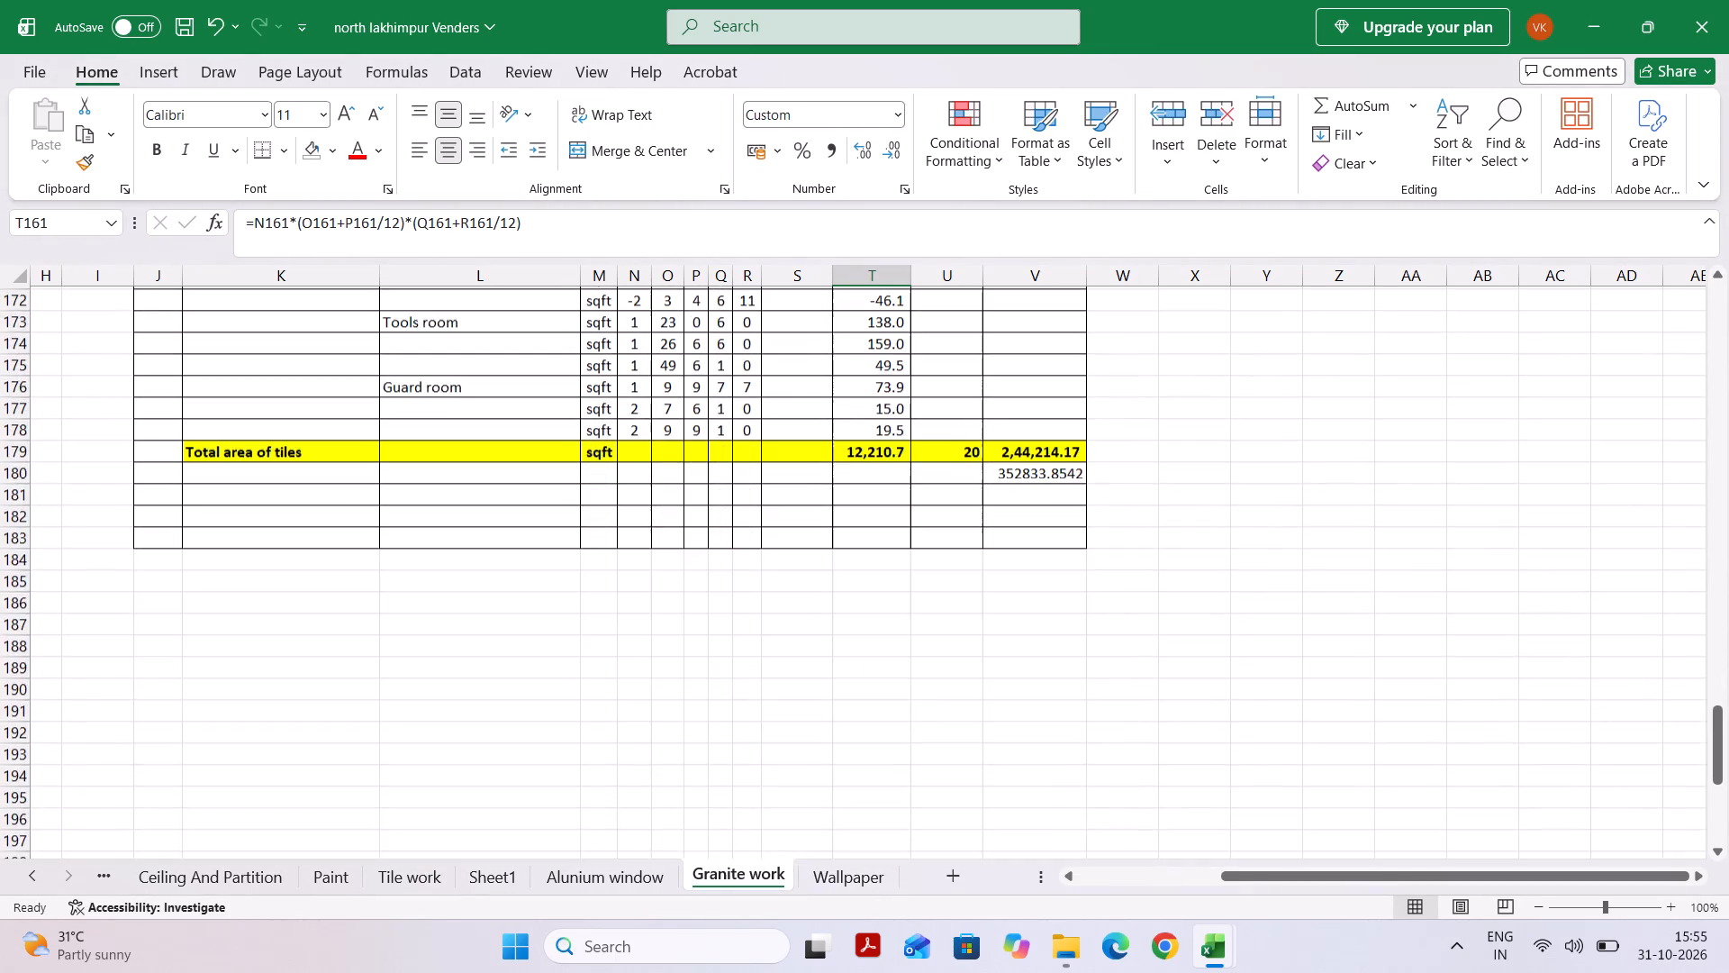
# Check the quantities and dimensions of the Basement granite entries, from MSPA front down to Canteen.
pyautogui.scroll(2, 773, 723)
pyautogui.scroll(-1, 773, 723)
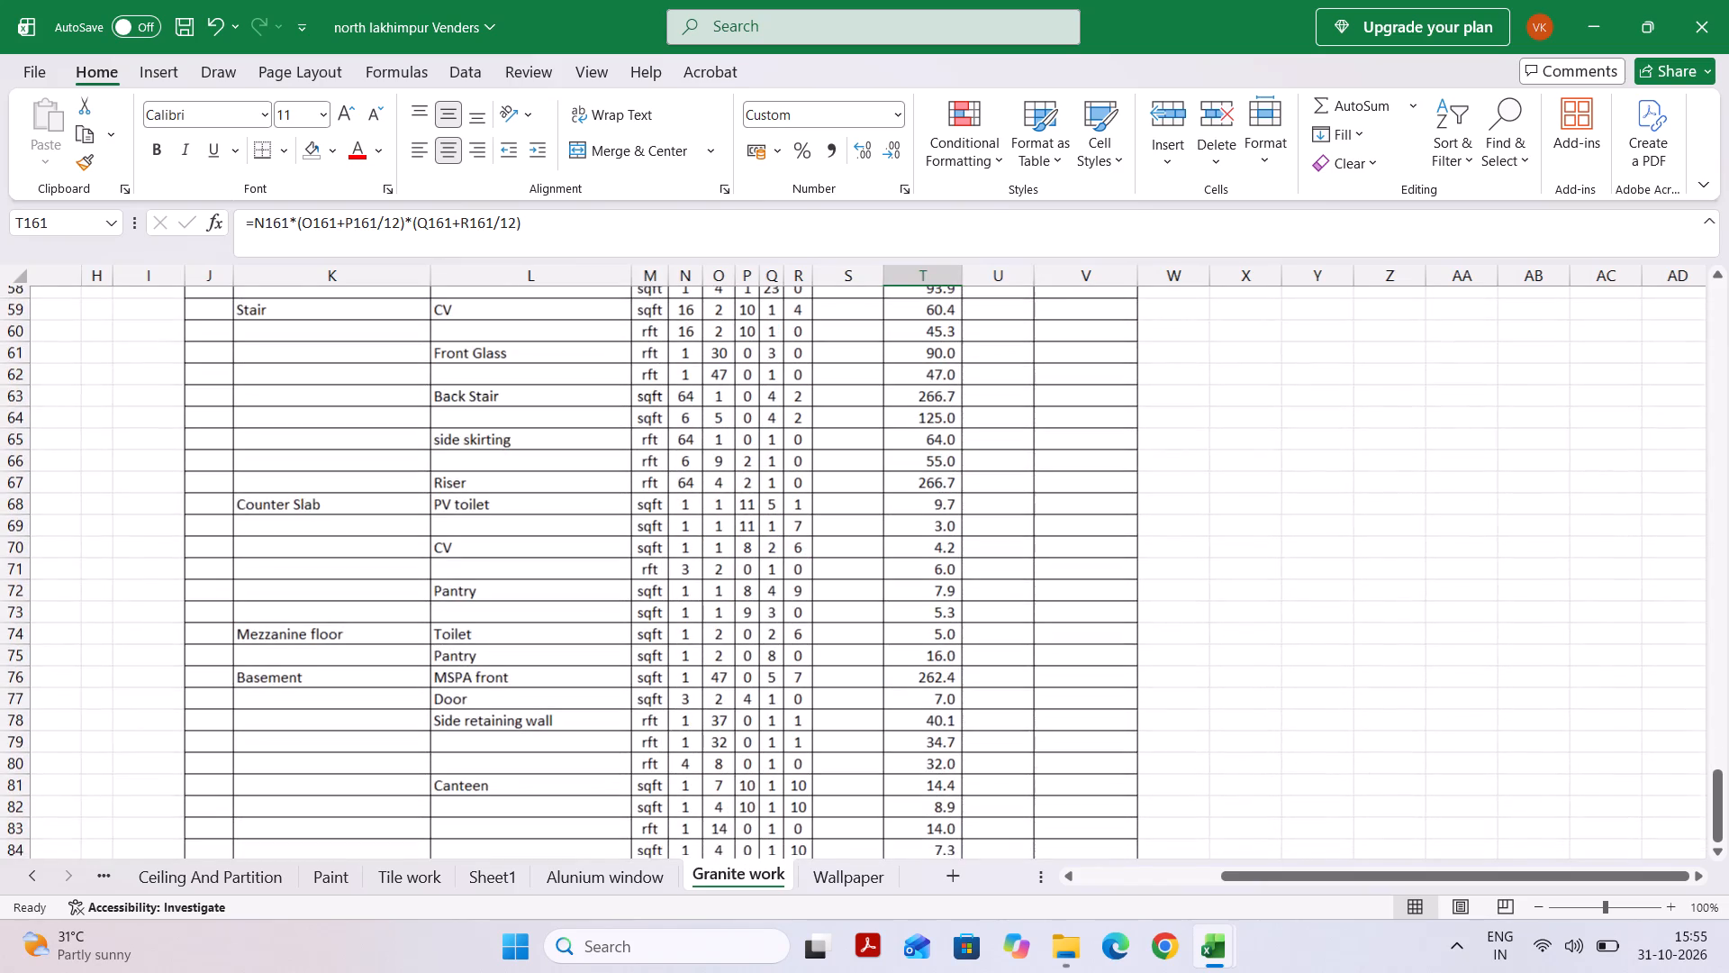
pyautogui.click(760, 725)
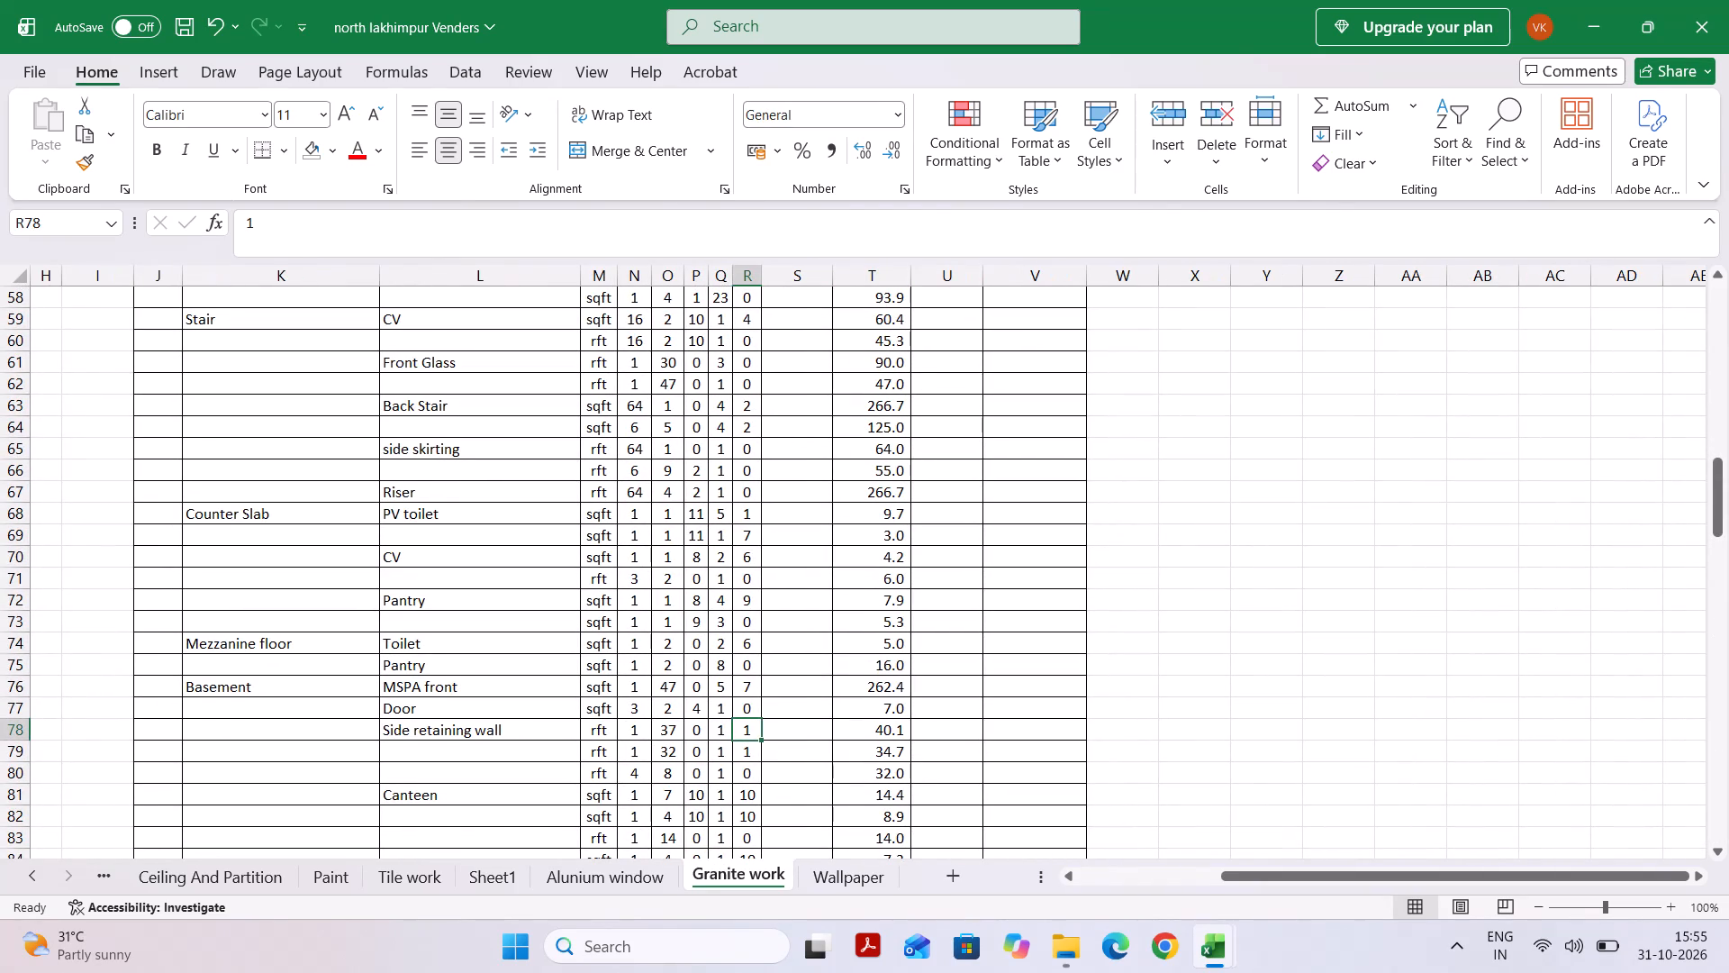
pyautogui.click(656, 659)
pyautogui.click(741, 700)
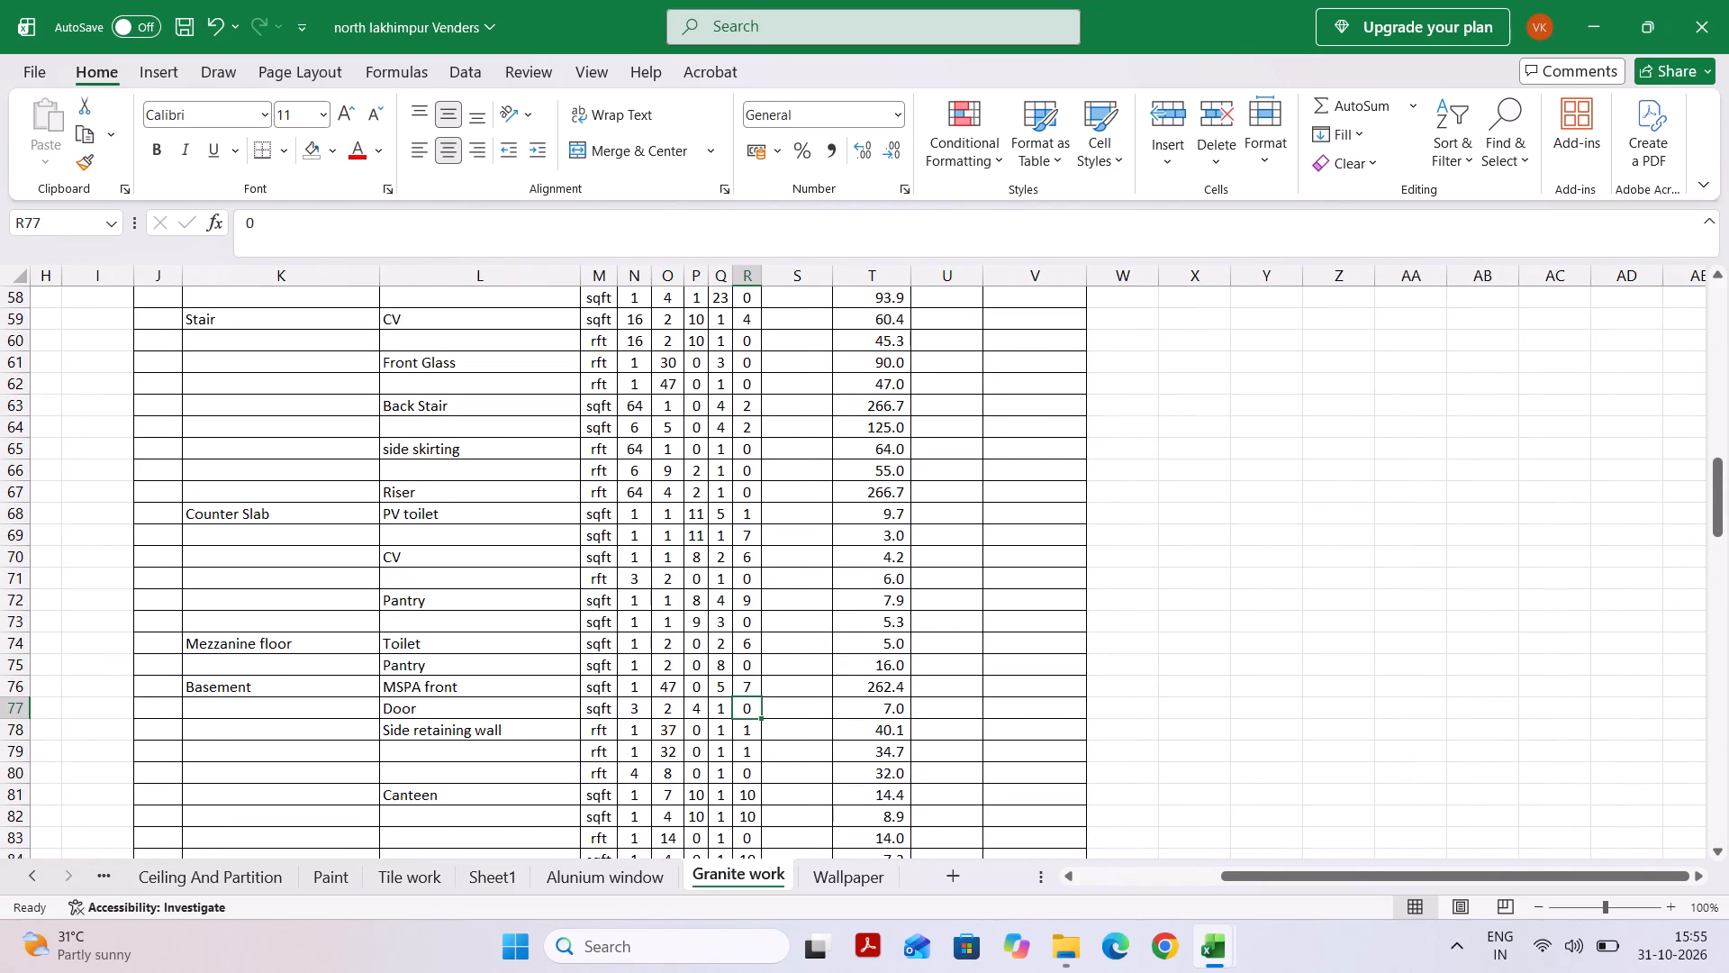
pyautogui.click(647, 712)
pyautogui.click(611, 776)
pyautogui.scroll(-1, 611, 776)
pyautogui.click(621, 702)
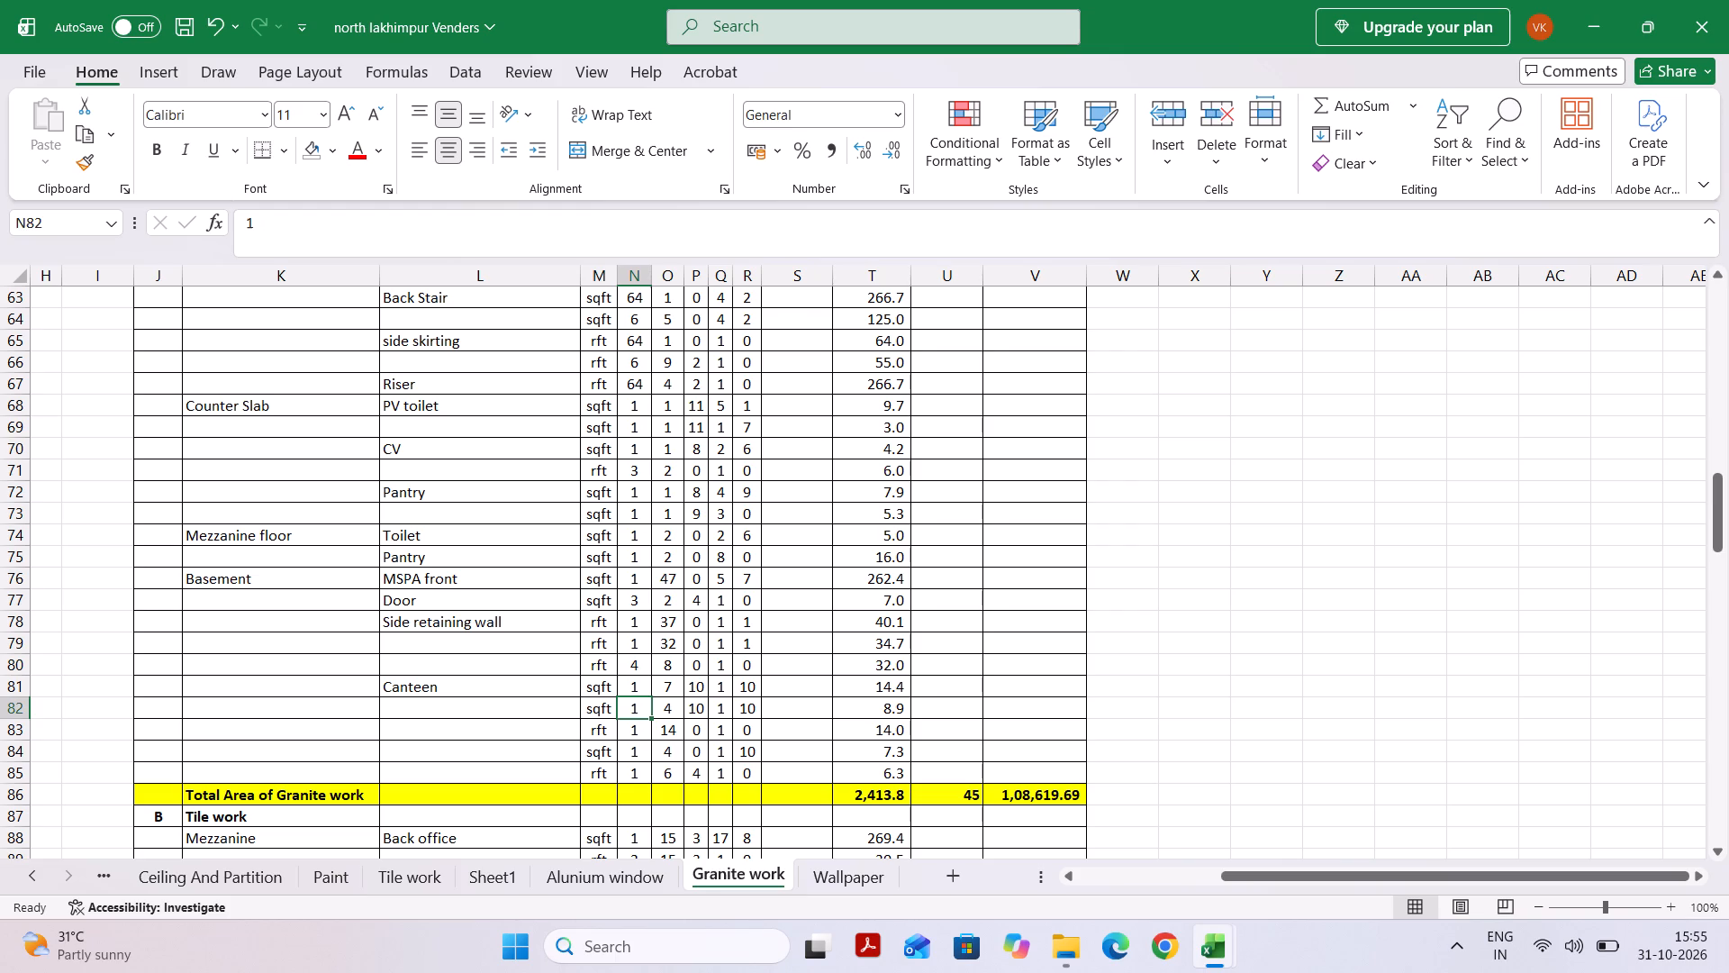
pyautogui.click(741, 707)
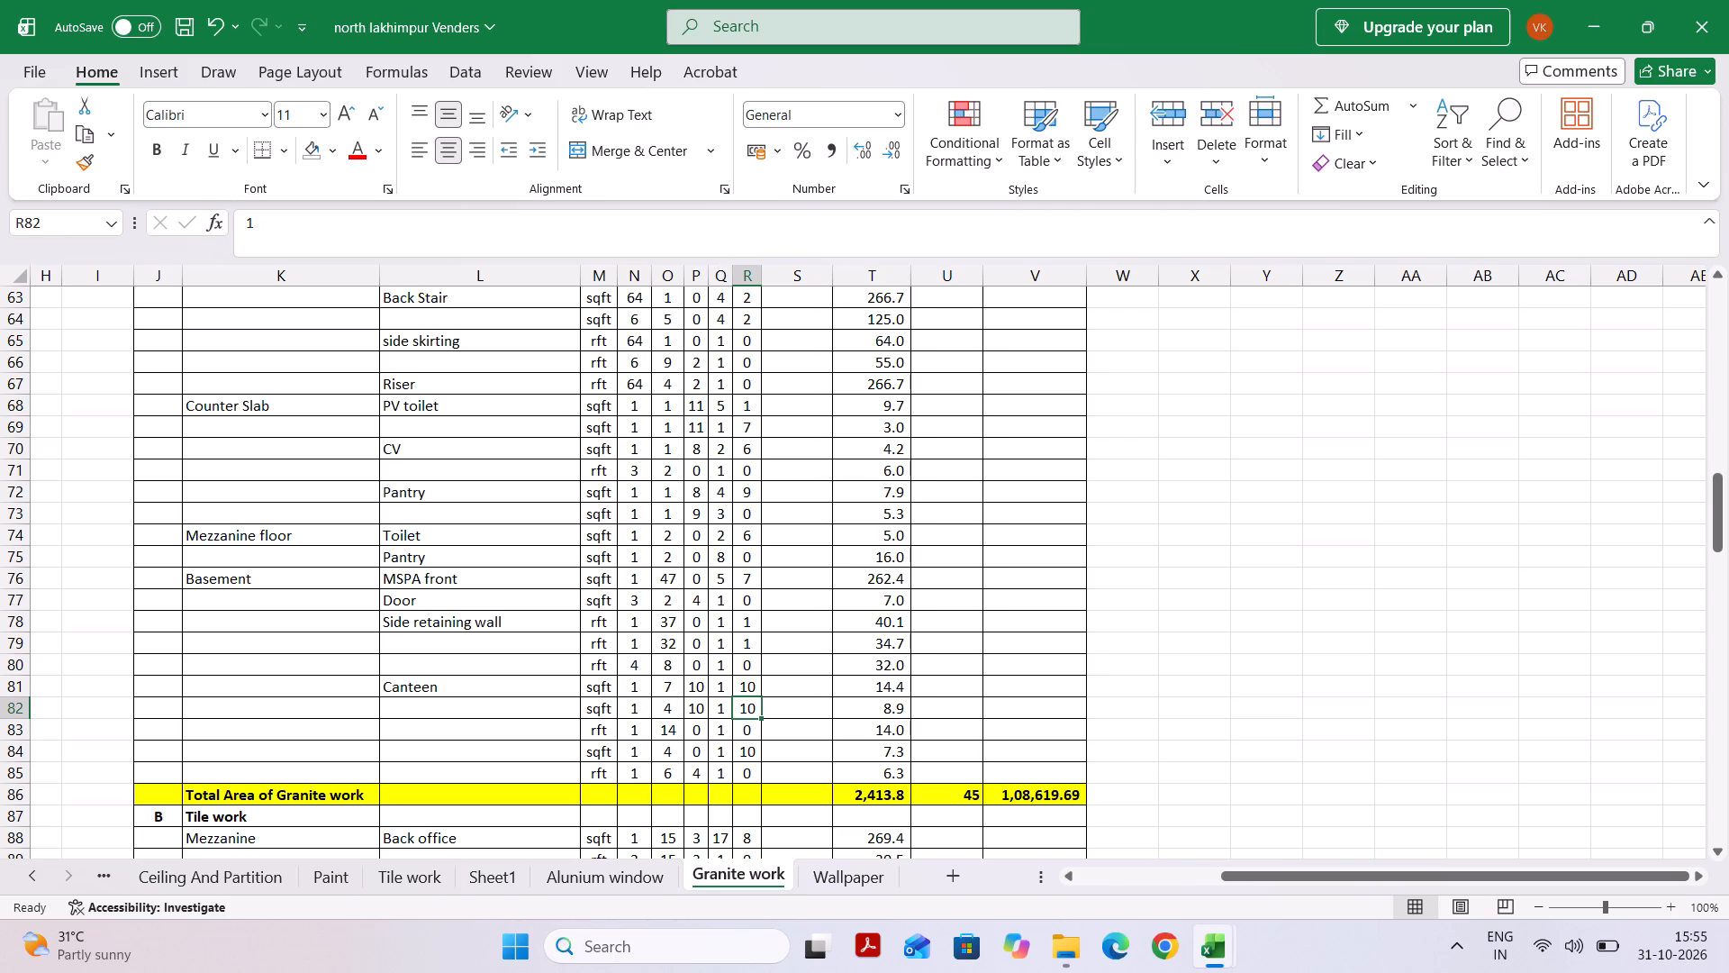
pyautogui.click(659, 731)
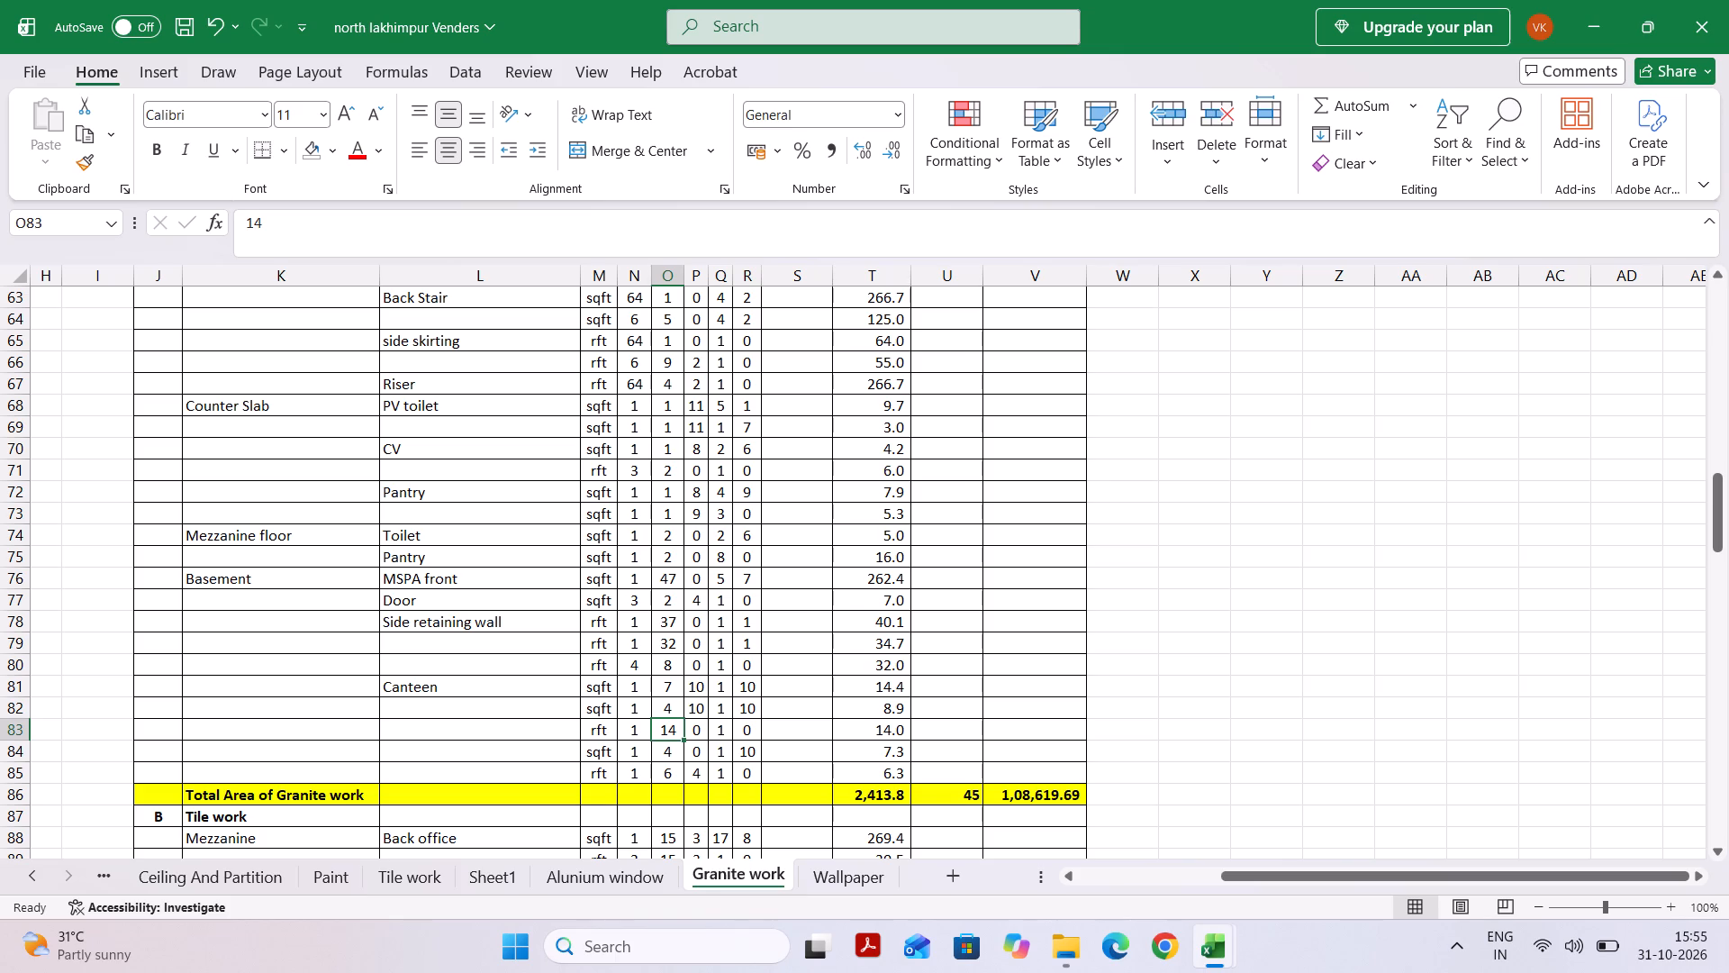
# Copy the Canteen granite entries L81 to T85 into the PV Showroom sheet of Showroom Bill 2026, starting at D412.
pyautogui.moveTo(407, 688); pyautogui.dragTo(876, 767)
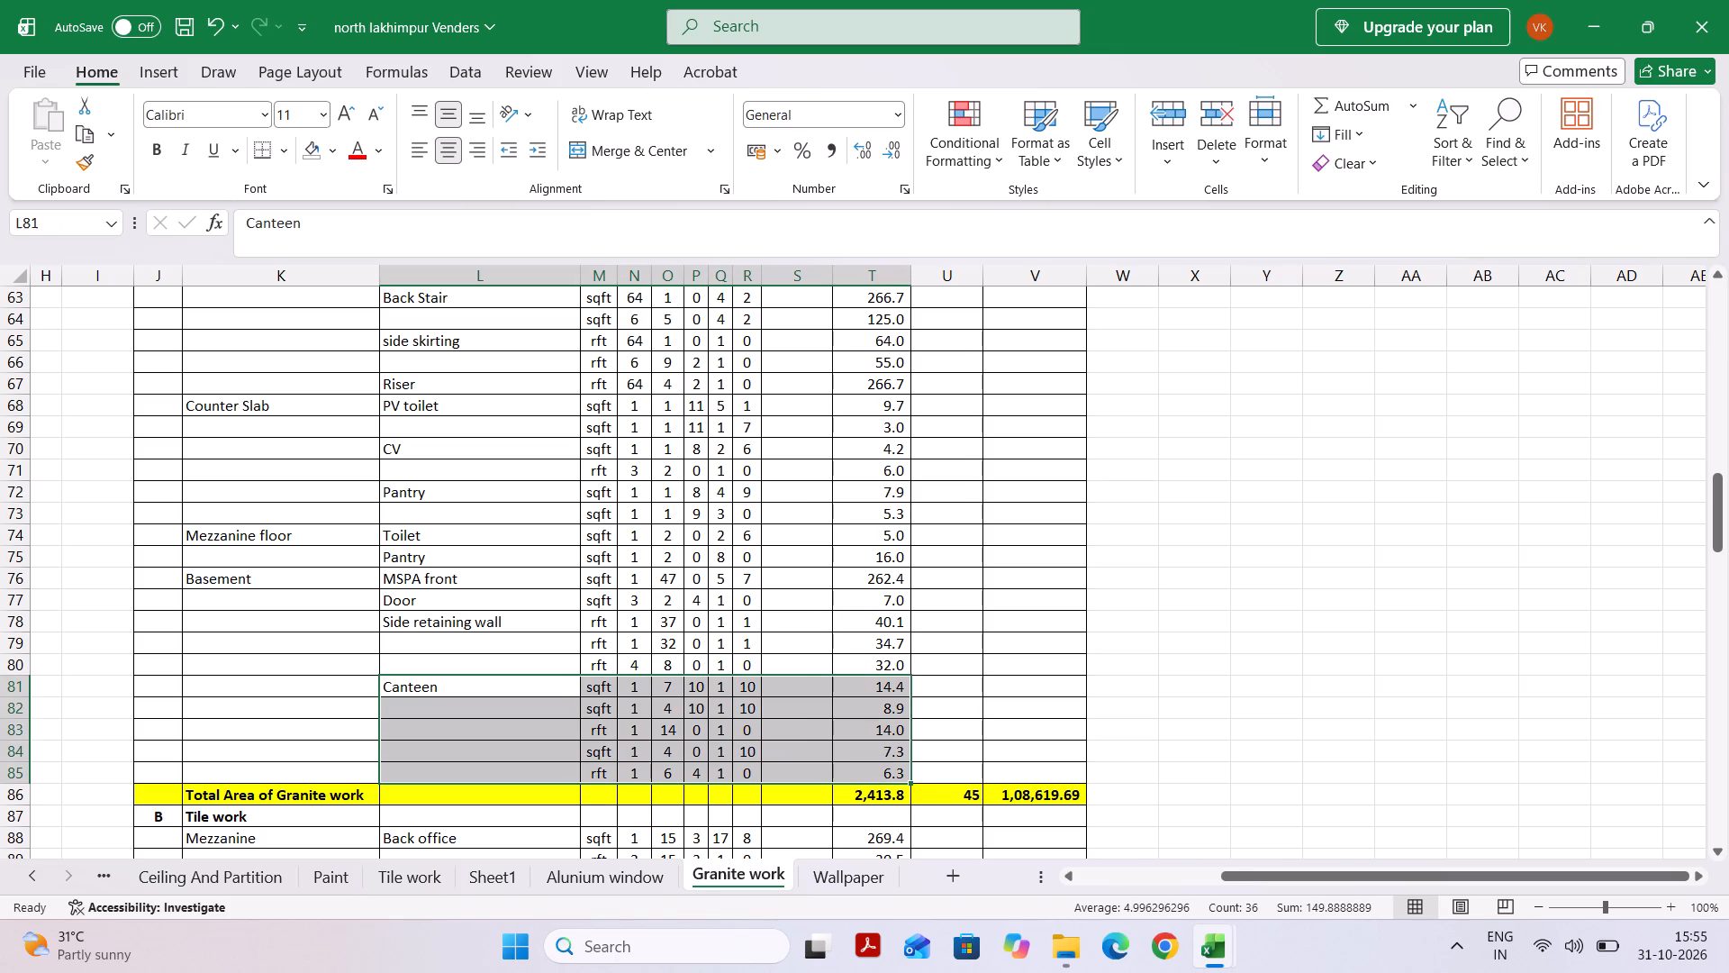
pyautogui.hotkey('ctrl', 'c')
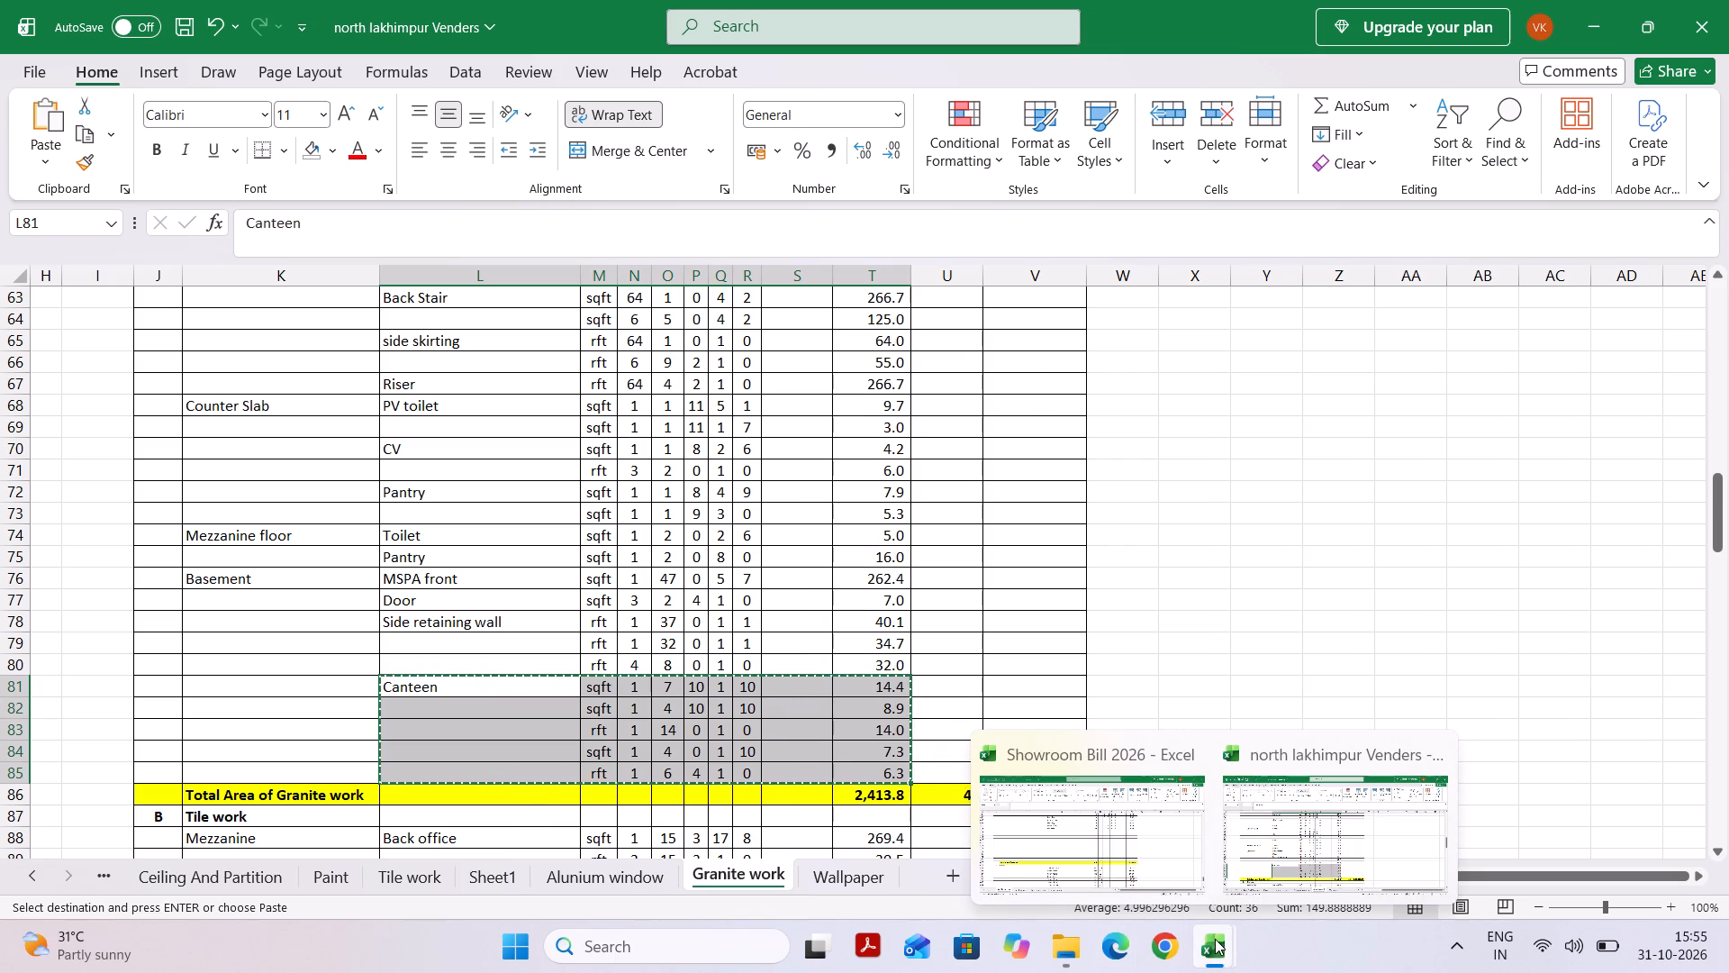
pyautogui.click(1153, 859)
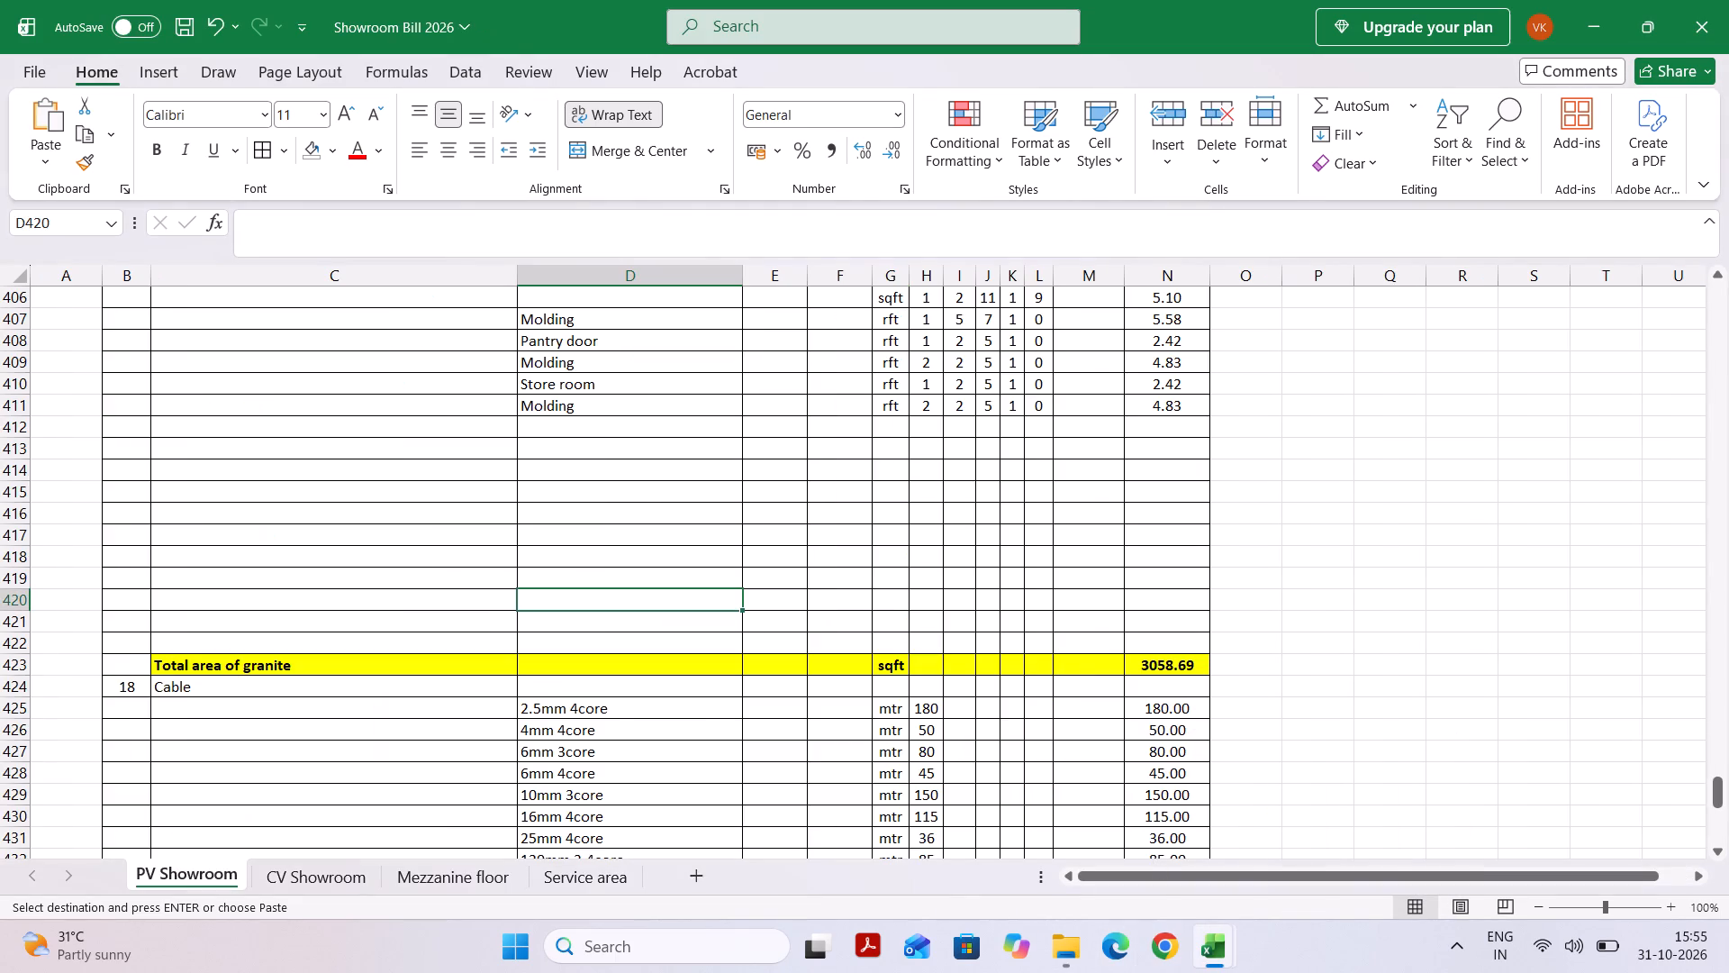
pyautogui.click(591, 441)
pyautogui.click(590, 427)
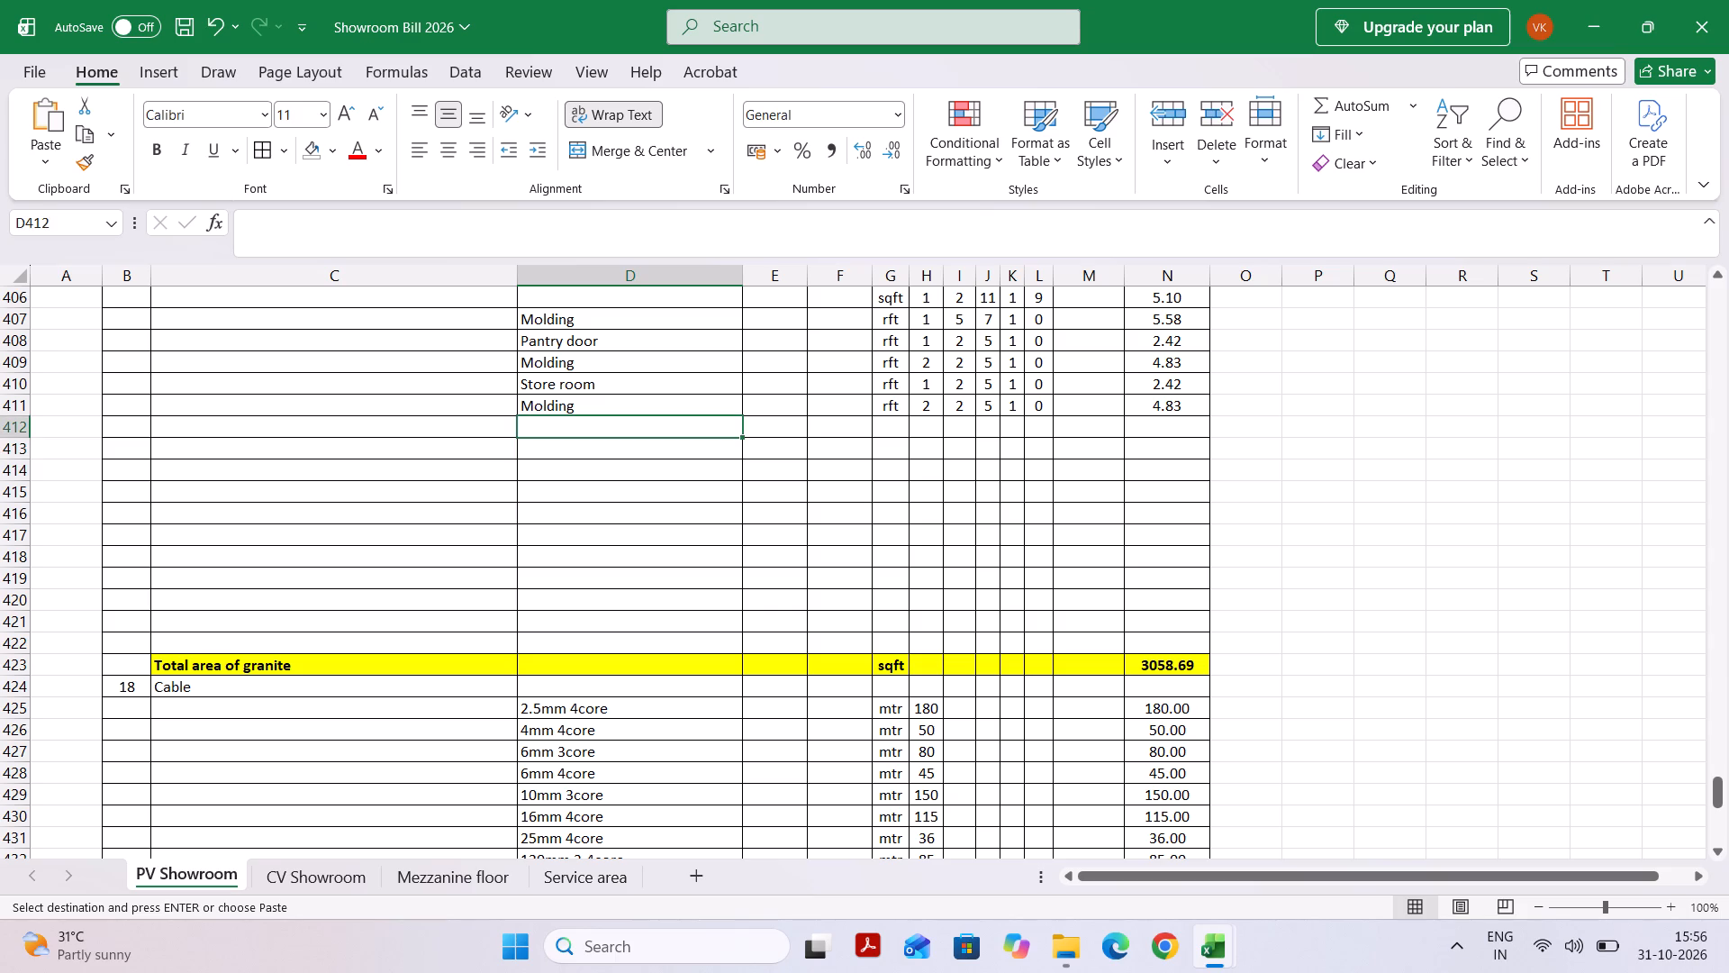
pyautogui.hotkey('ctrl', 'v')
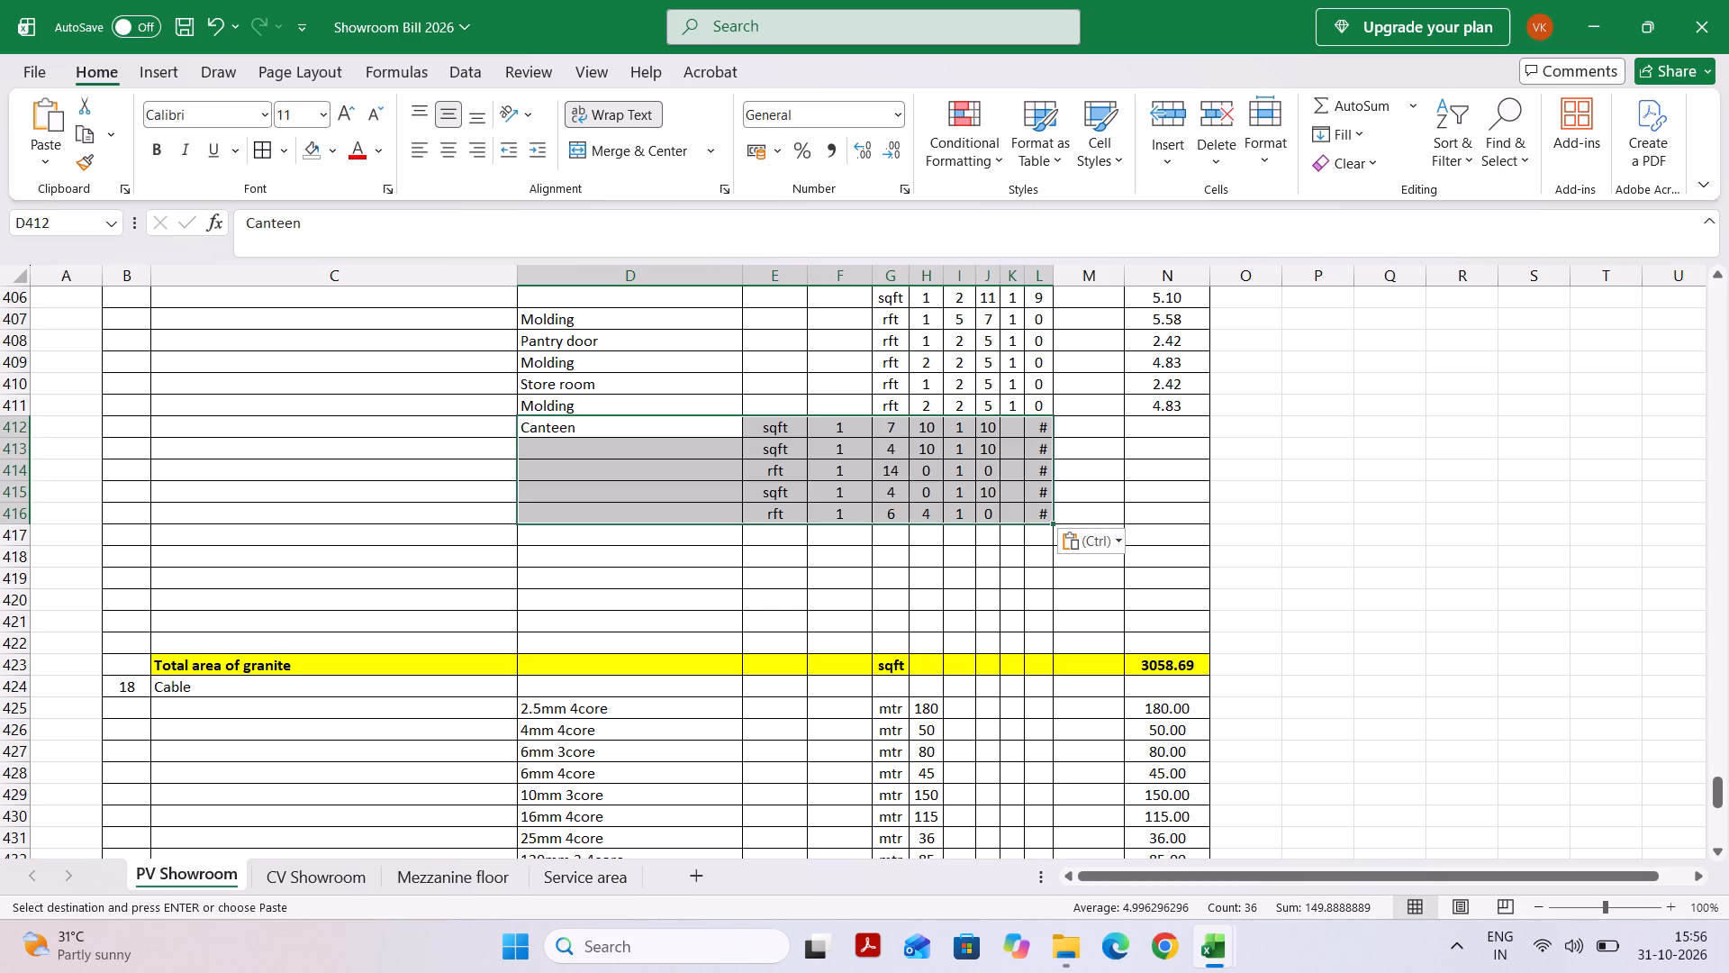
# Move the pasted Canteen units, quantities, dimensions and areas from E412:L416 to G412, aligning them with the bill's columns.
pyautogui.moveTo(779, 424); pyautogui.dragTo(1039, 506)
pyautogui.hotkey('ctrl', 'x')
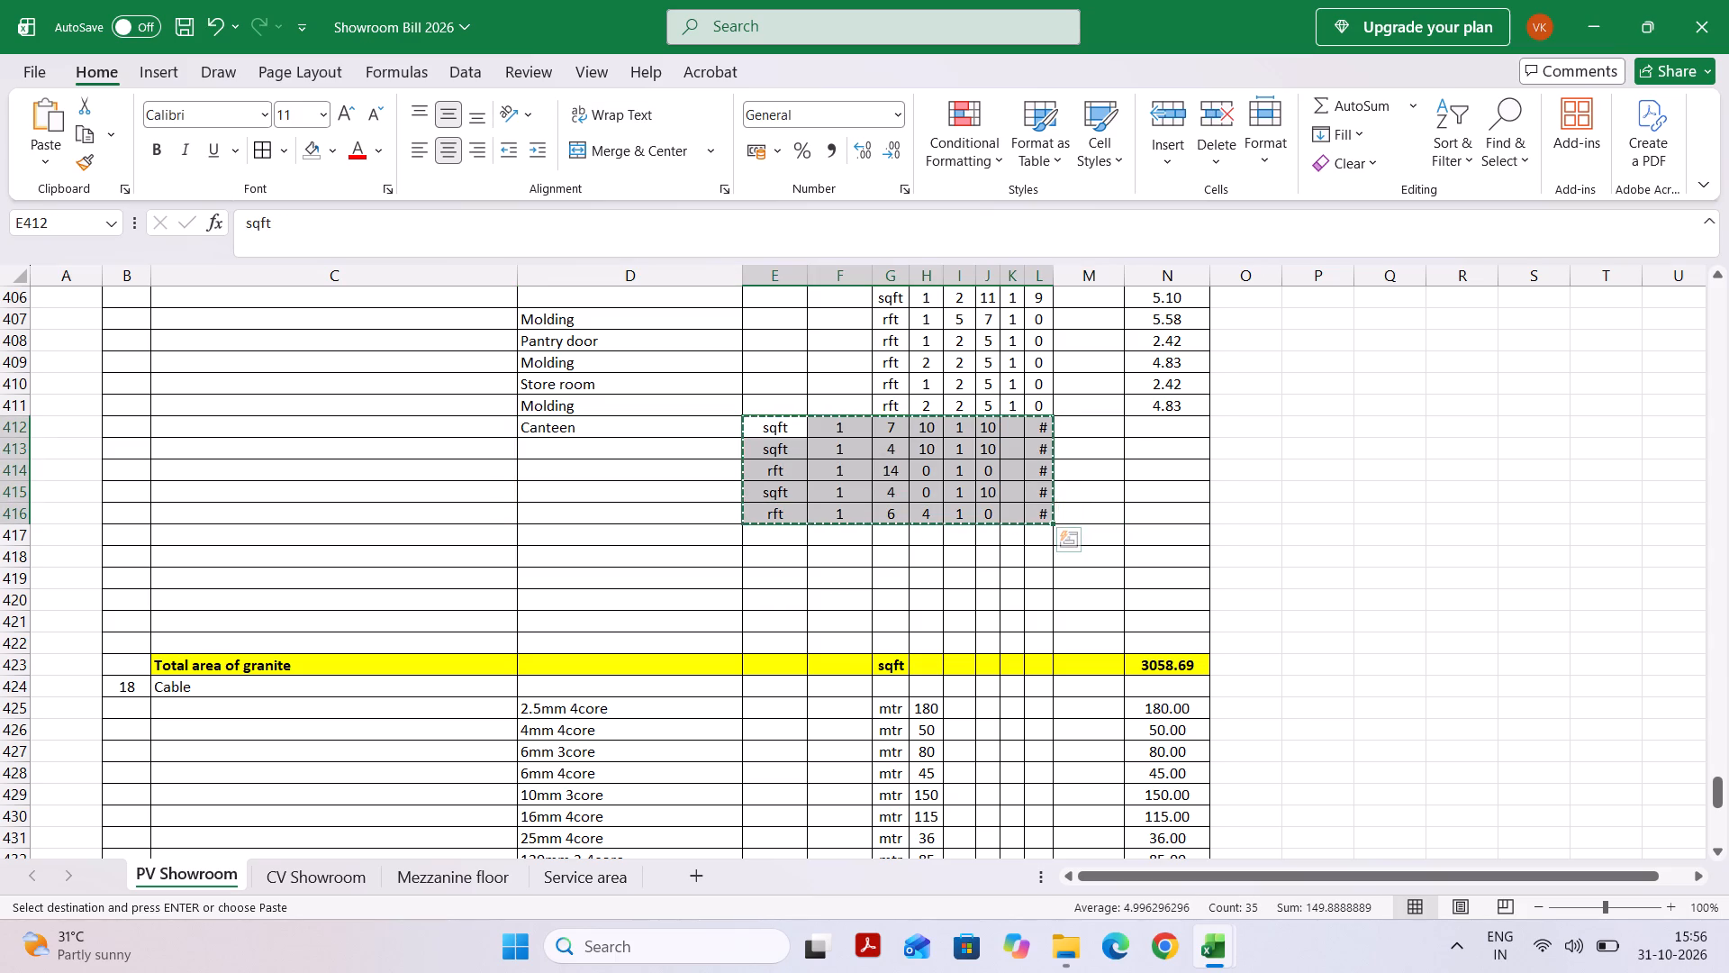
pyautogui.click(891, 428)
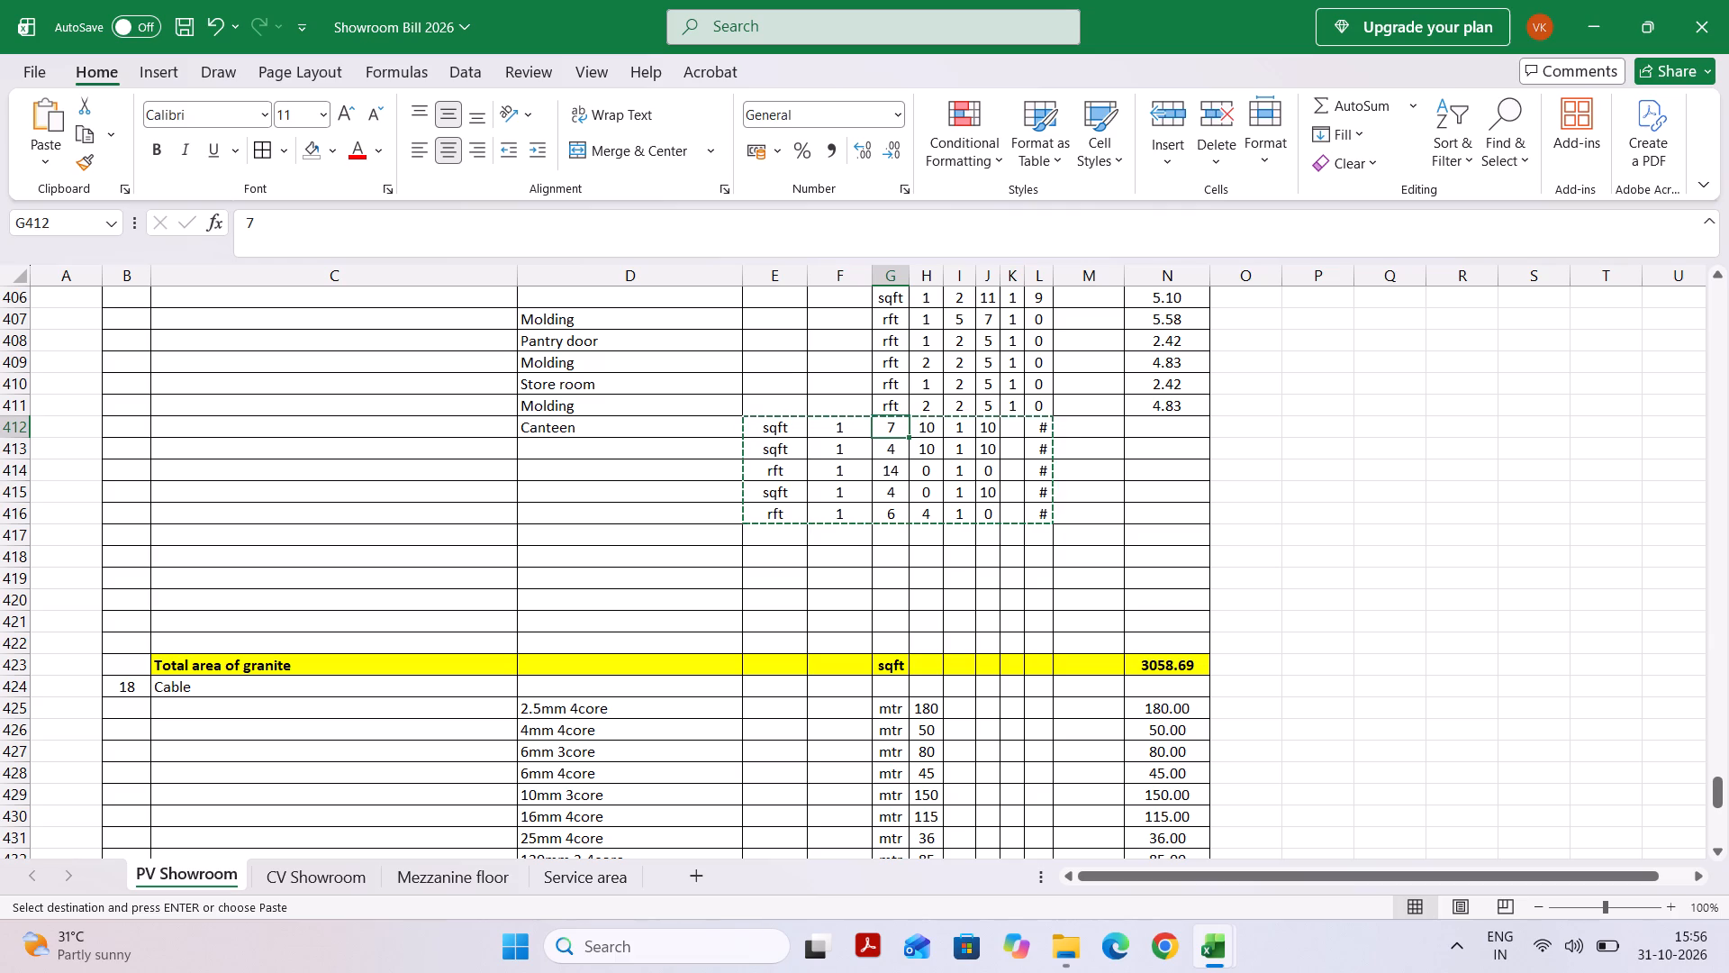
pyautogui.hotkey('ctrl', 'v')
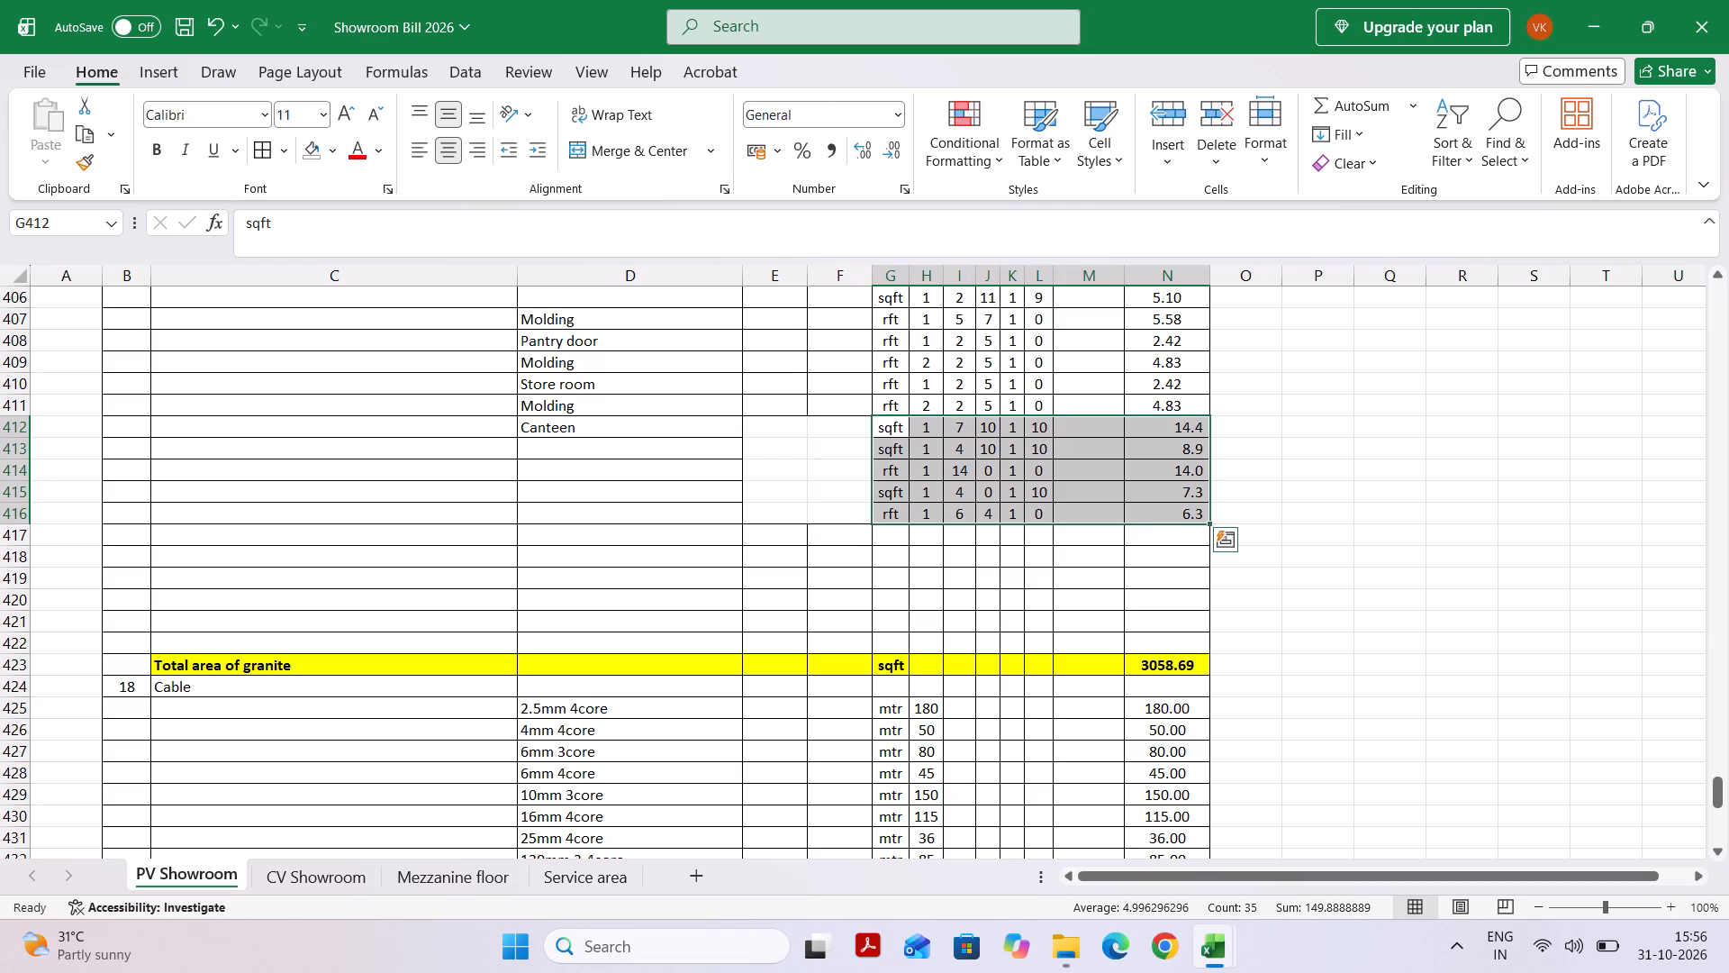
# Apply cell borders to the empty cells E412 to F416 in the Canteen rows.
pyautogui.moveTo(770, 422); pyautogui.dragTo(852, 503)
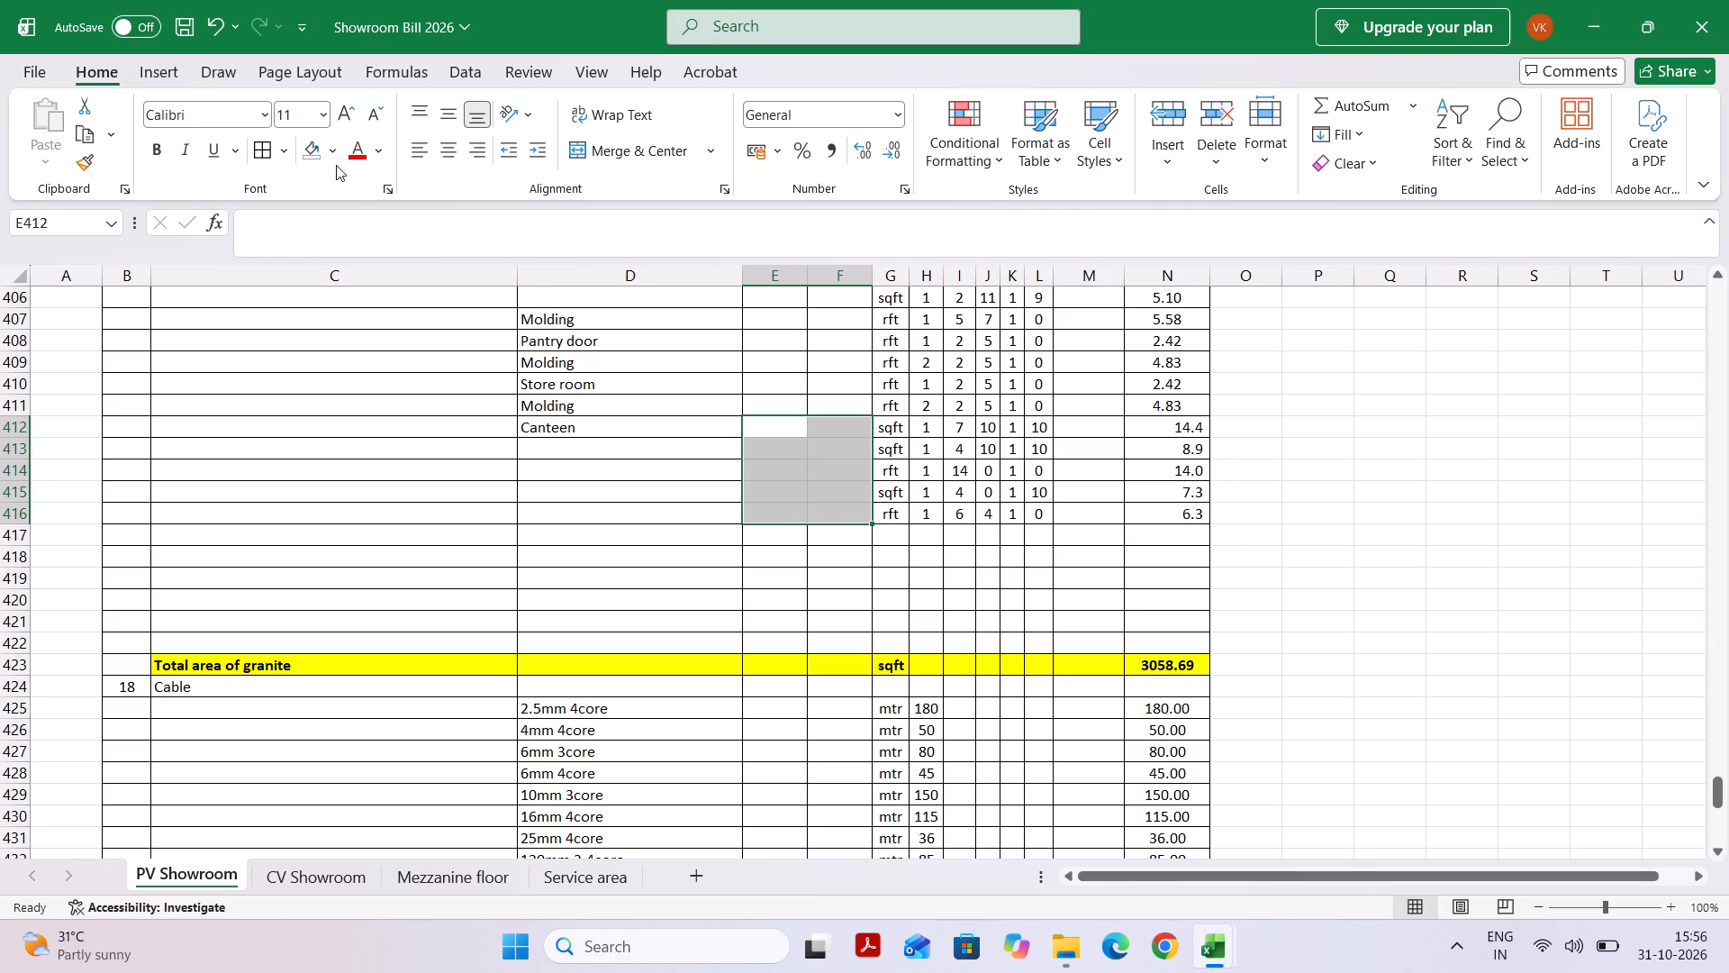
pyautogui.click(263, 143)
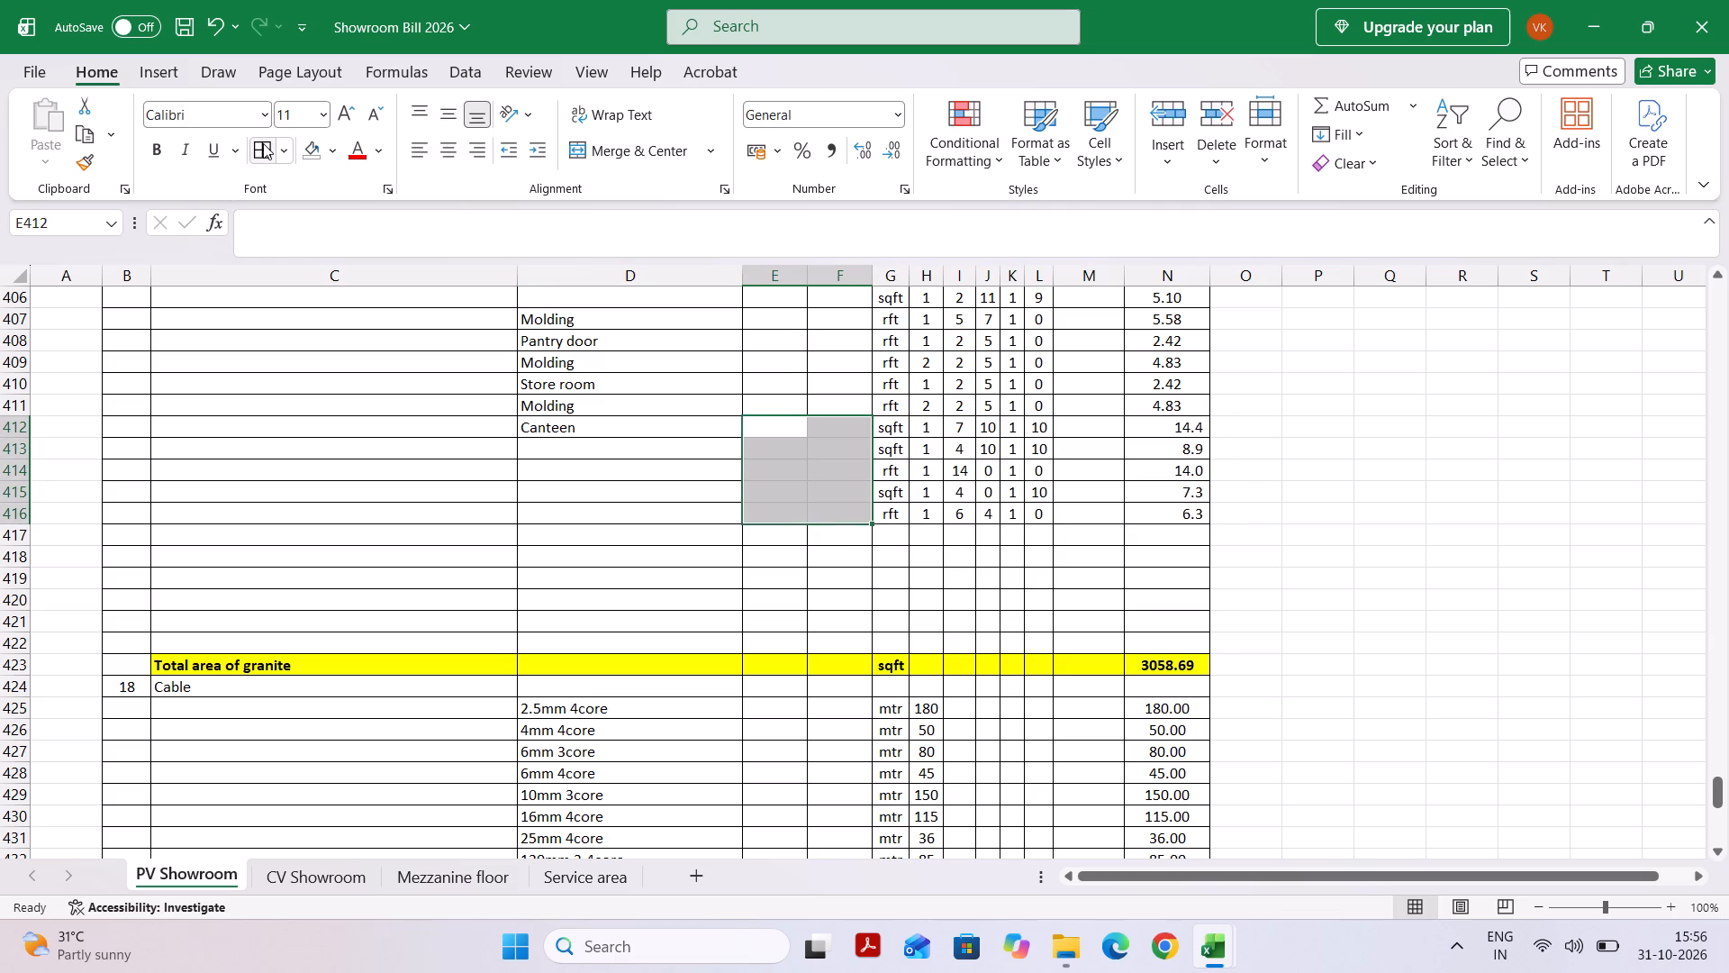
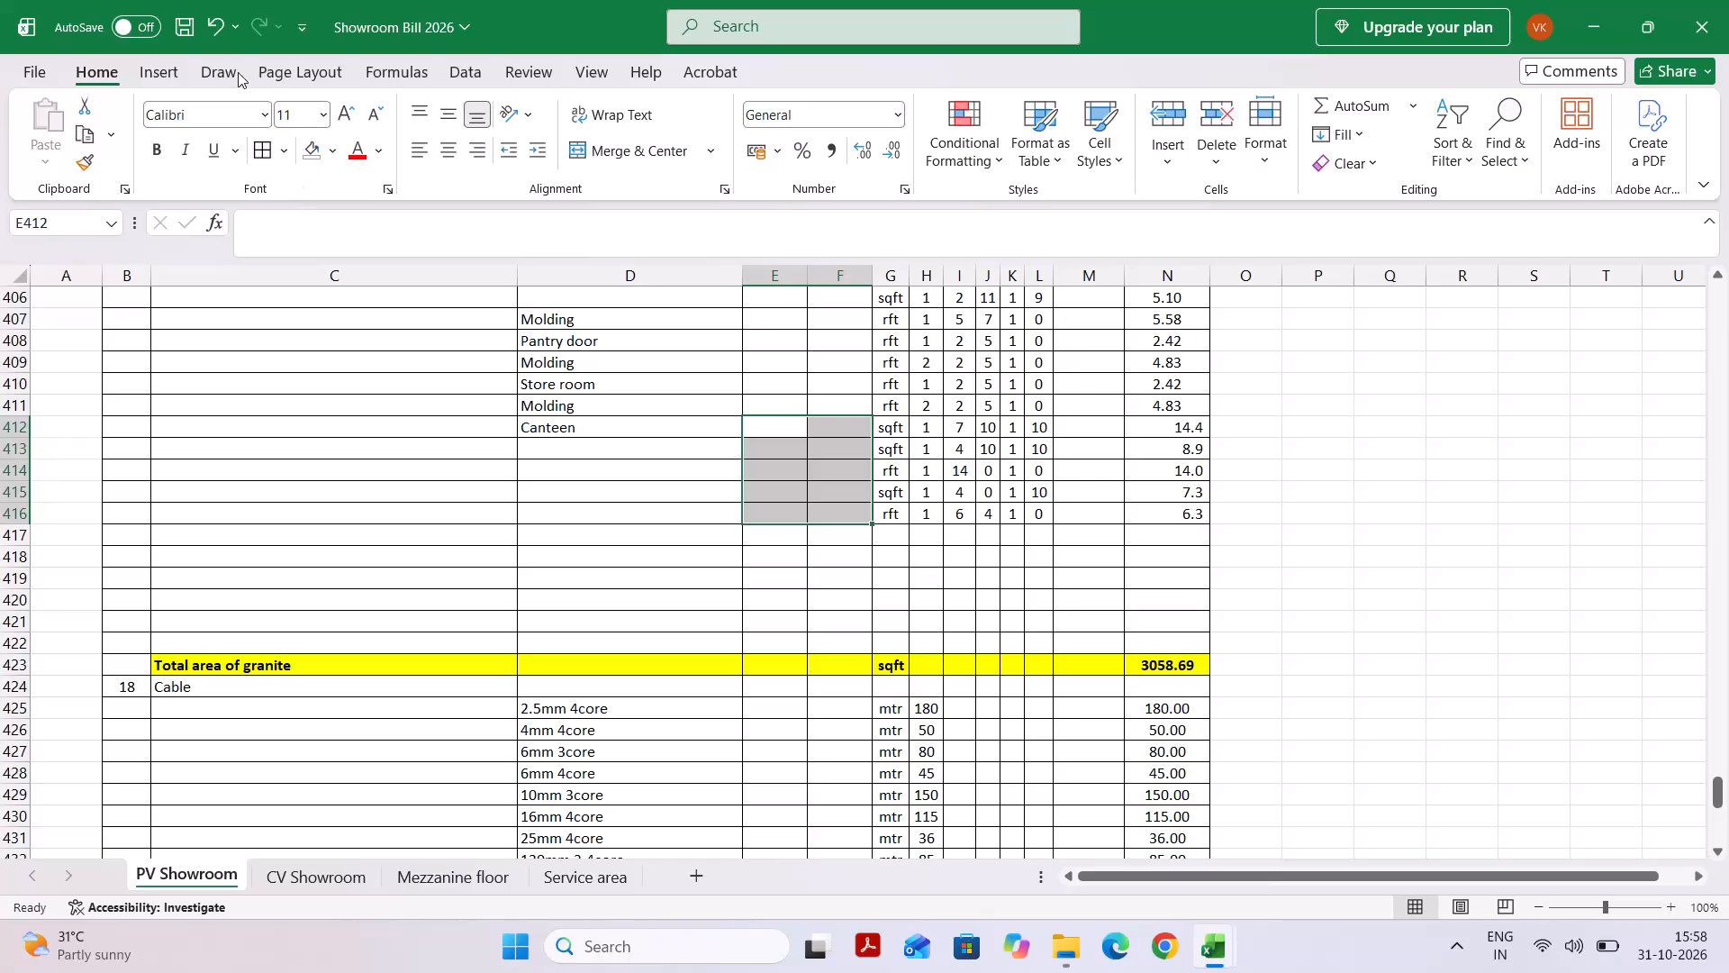
# Label the granite row D415, below the Canteen entries, as Bathroom.
pyautogui.click(546, 497)
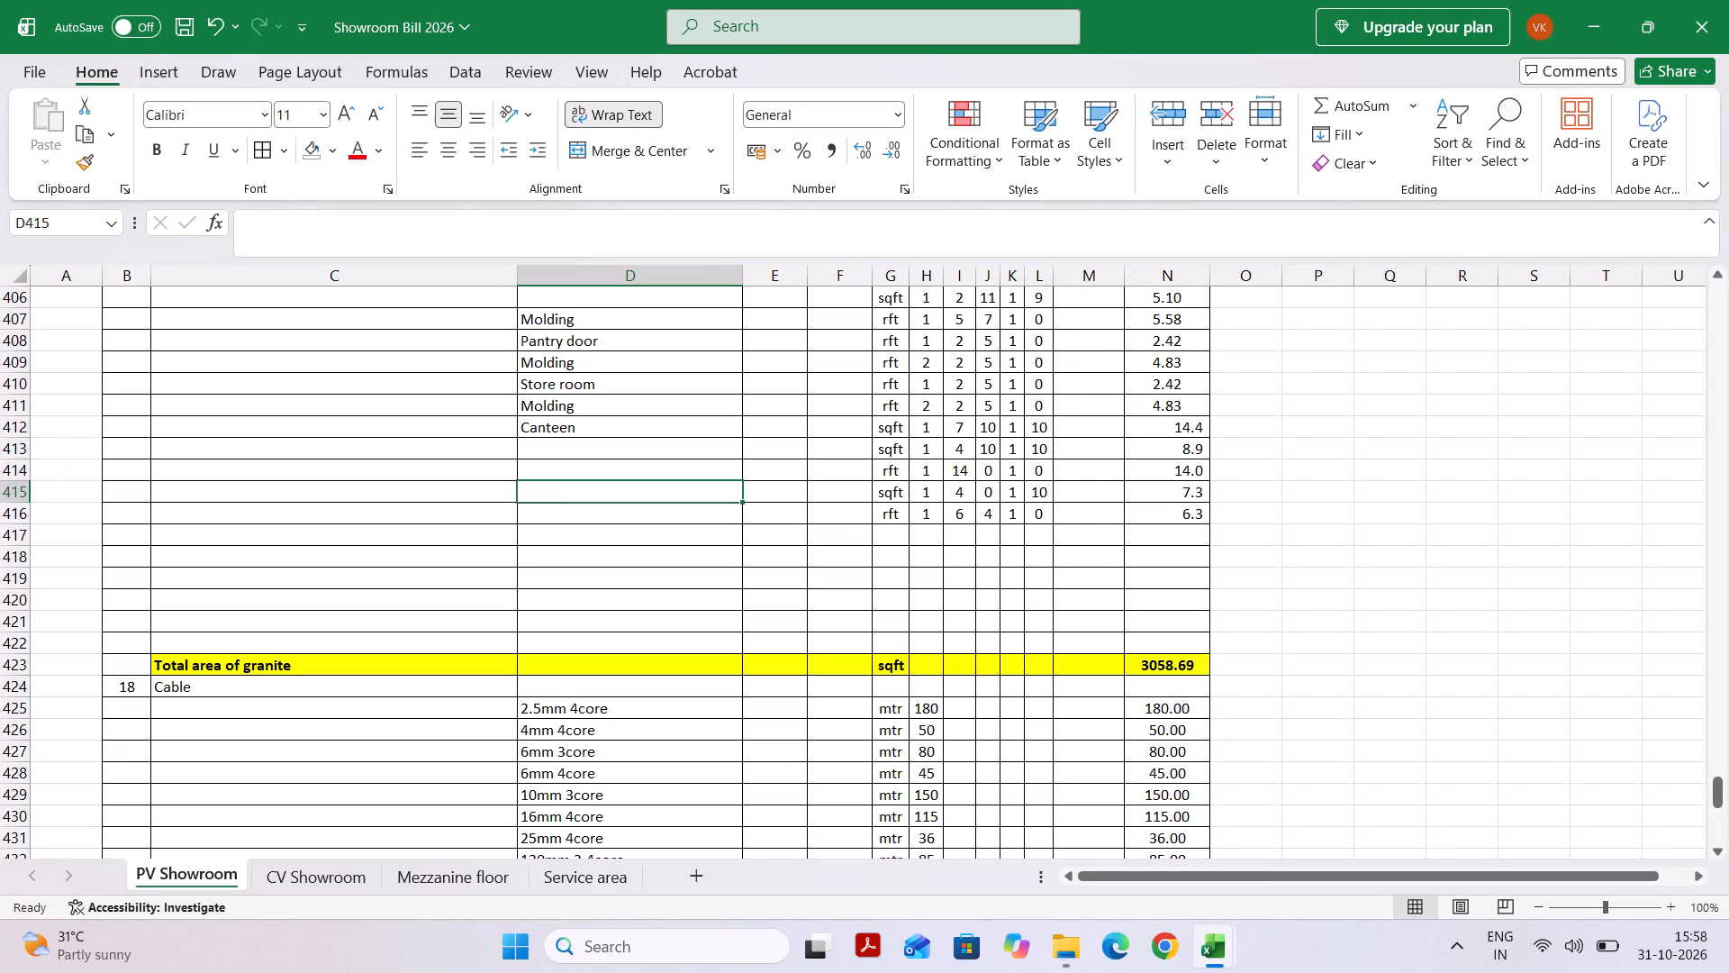
pyautogui.keyDown('shift'); pyautogui.click(546, 497); pyautogui.keyUp('shift')
pyautogui.write('Ba')
pyautogui.write('thr')
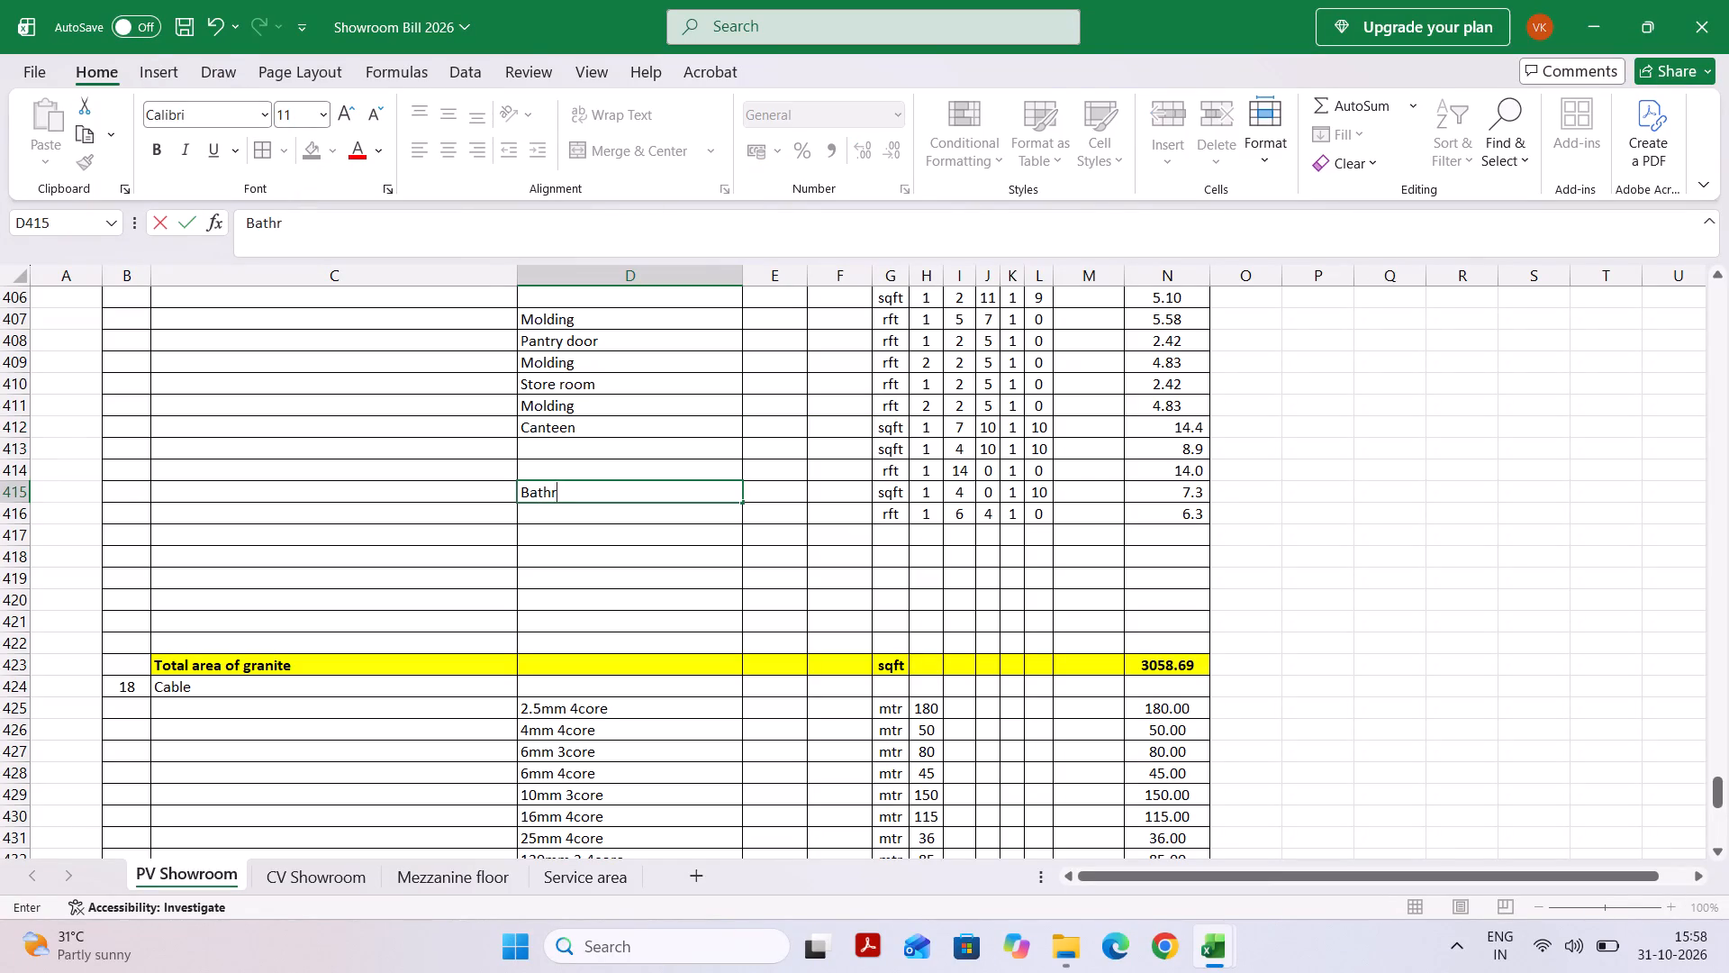
pyautogui.write('oom')
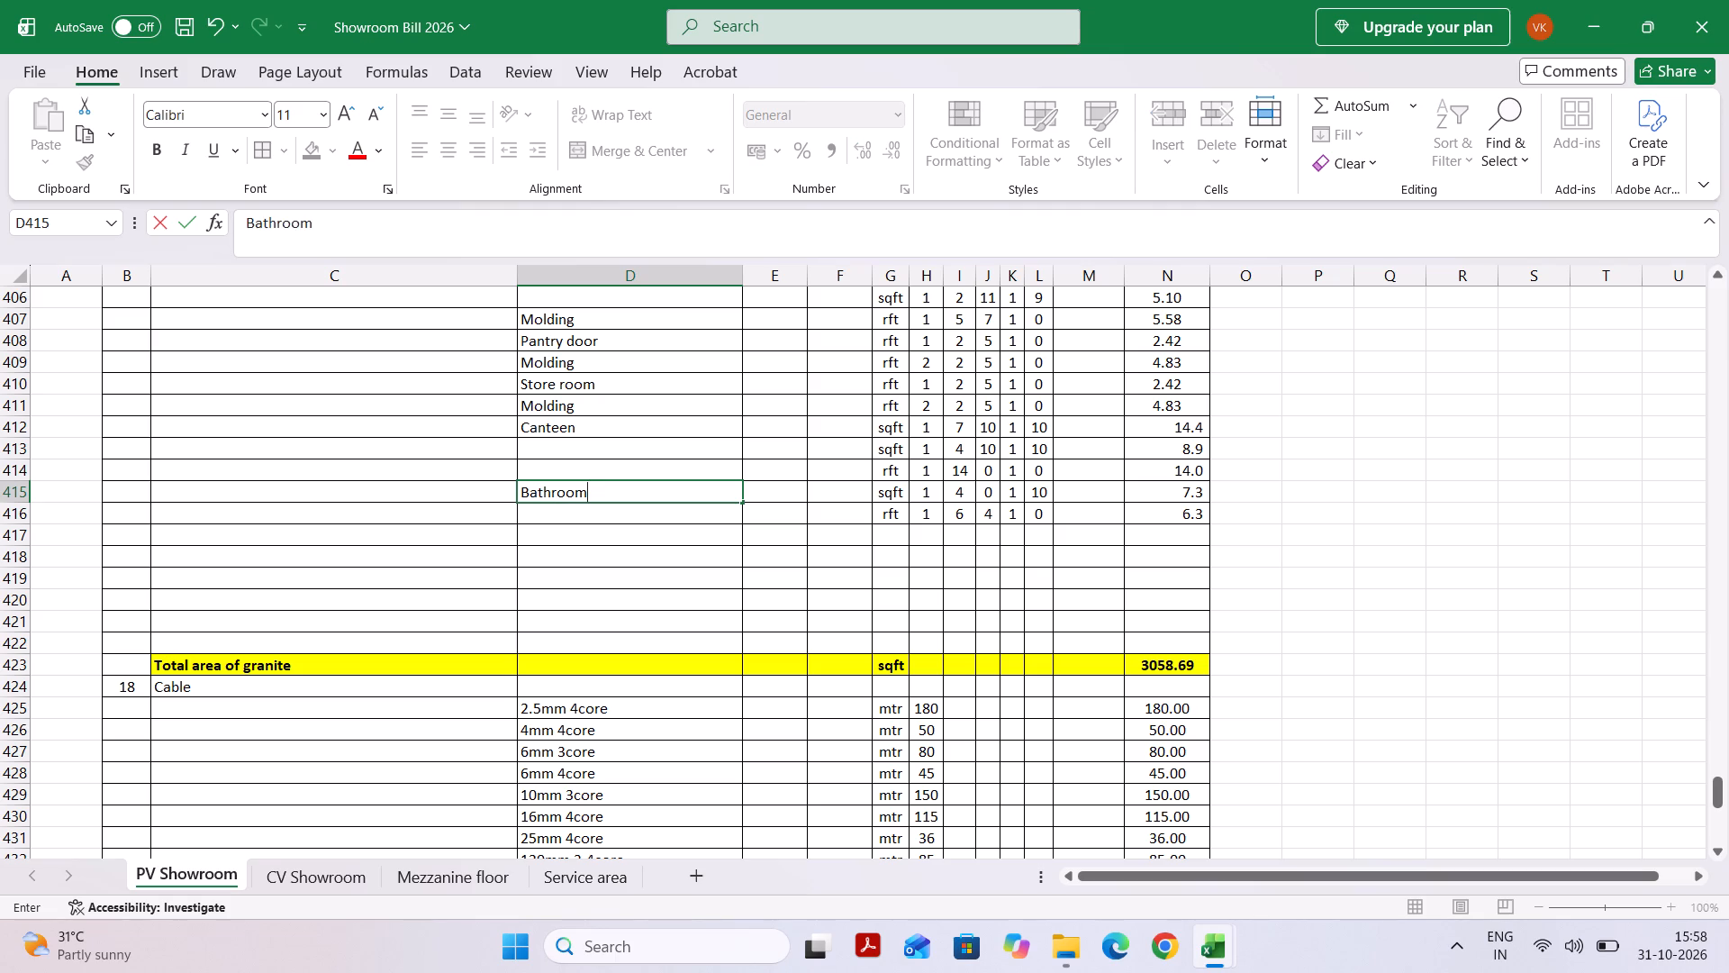
pyautogui.click(494, 506)
# Review the Granite Work entries in the PV Showroom sheet, from PV Showroom wall top through to the Canteen and Bathroom rows.
pyautogui.scroll(1, 494, 506)
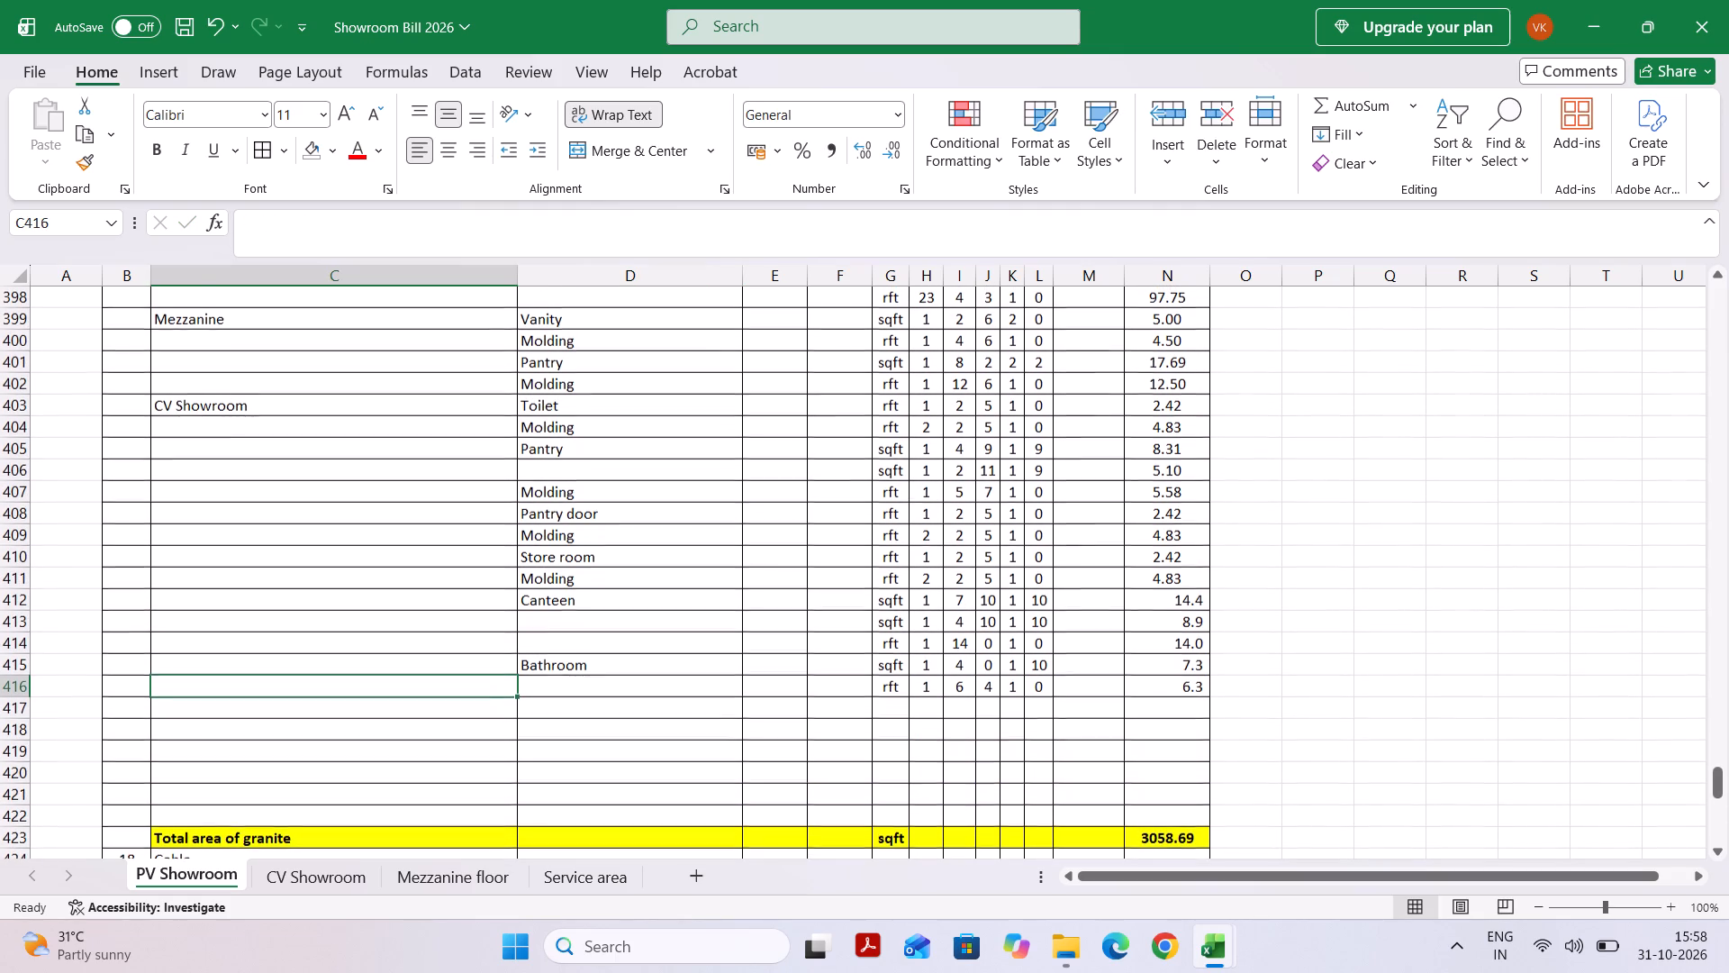
pyautogui.scroll(2, 469, 545)
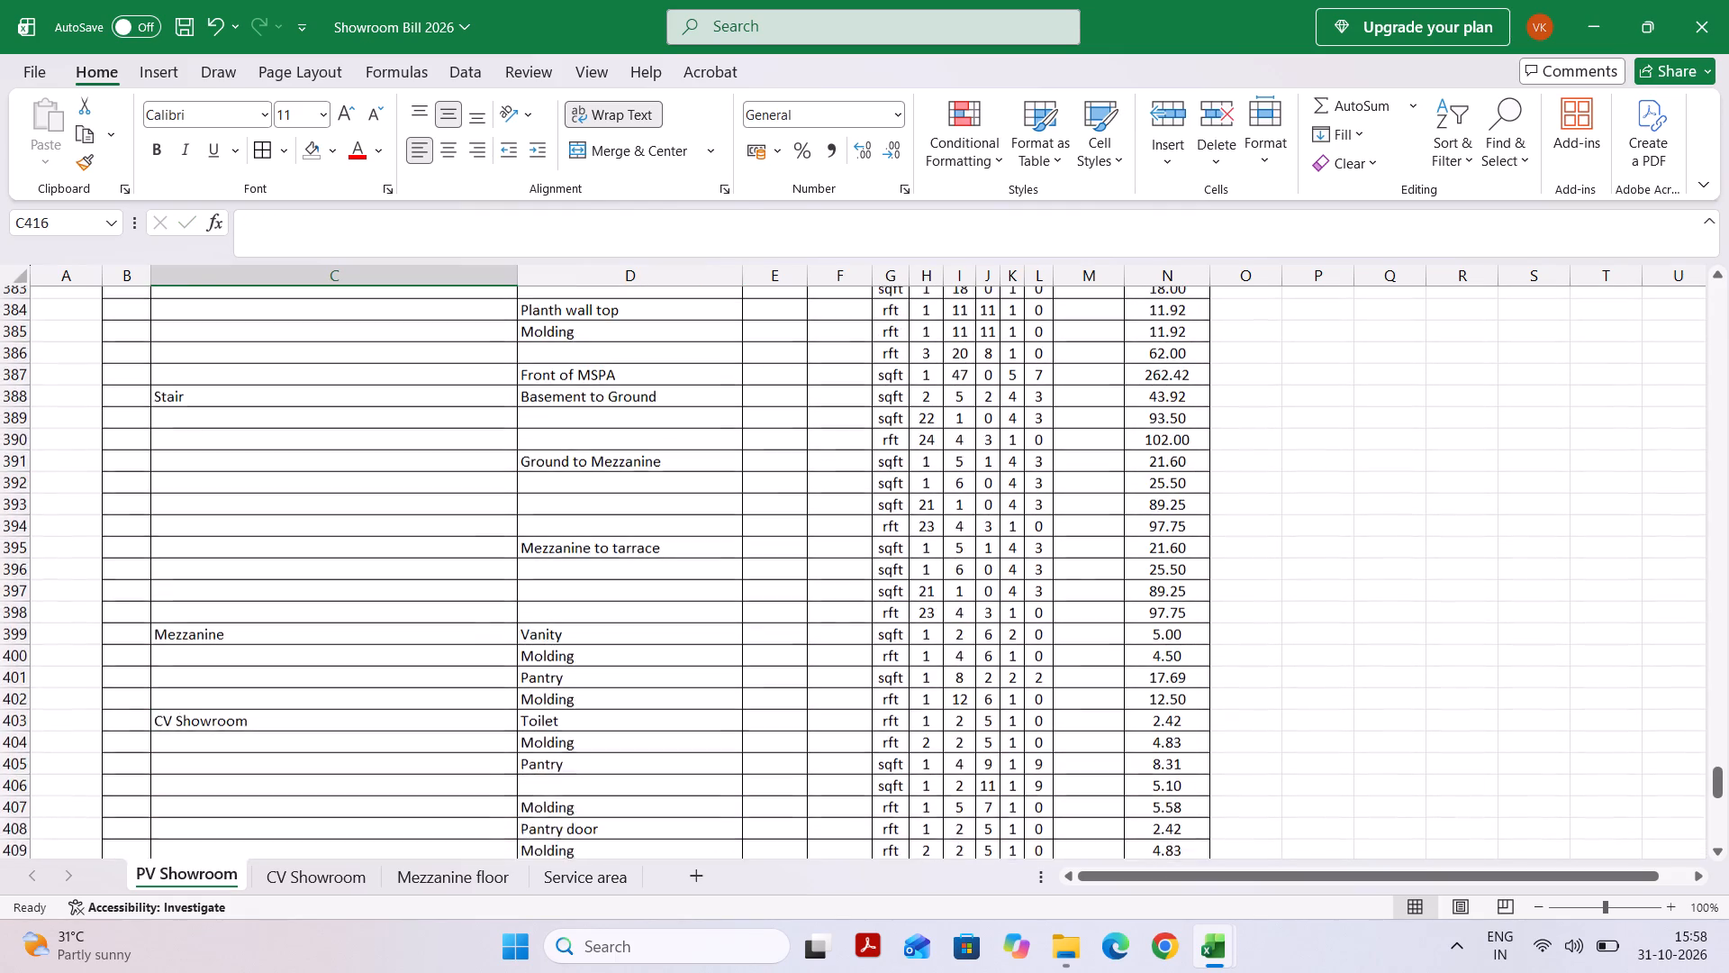
pyautogui.scroll(1, 469, 545)
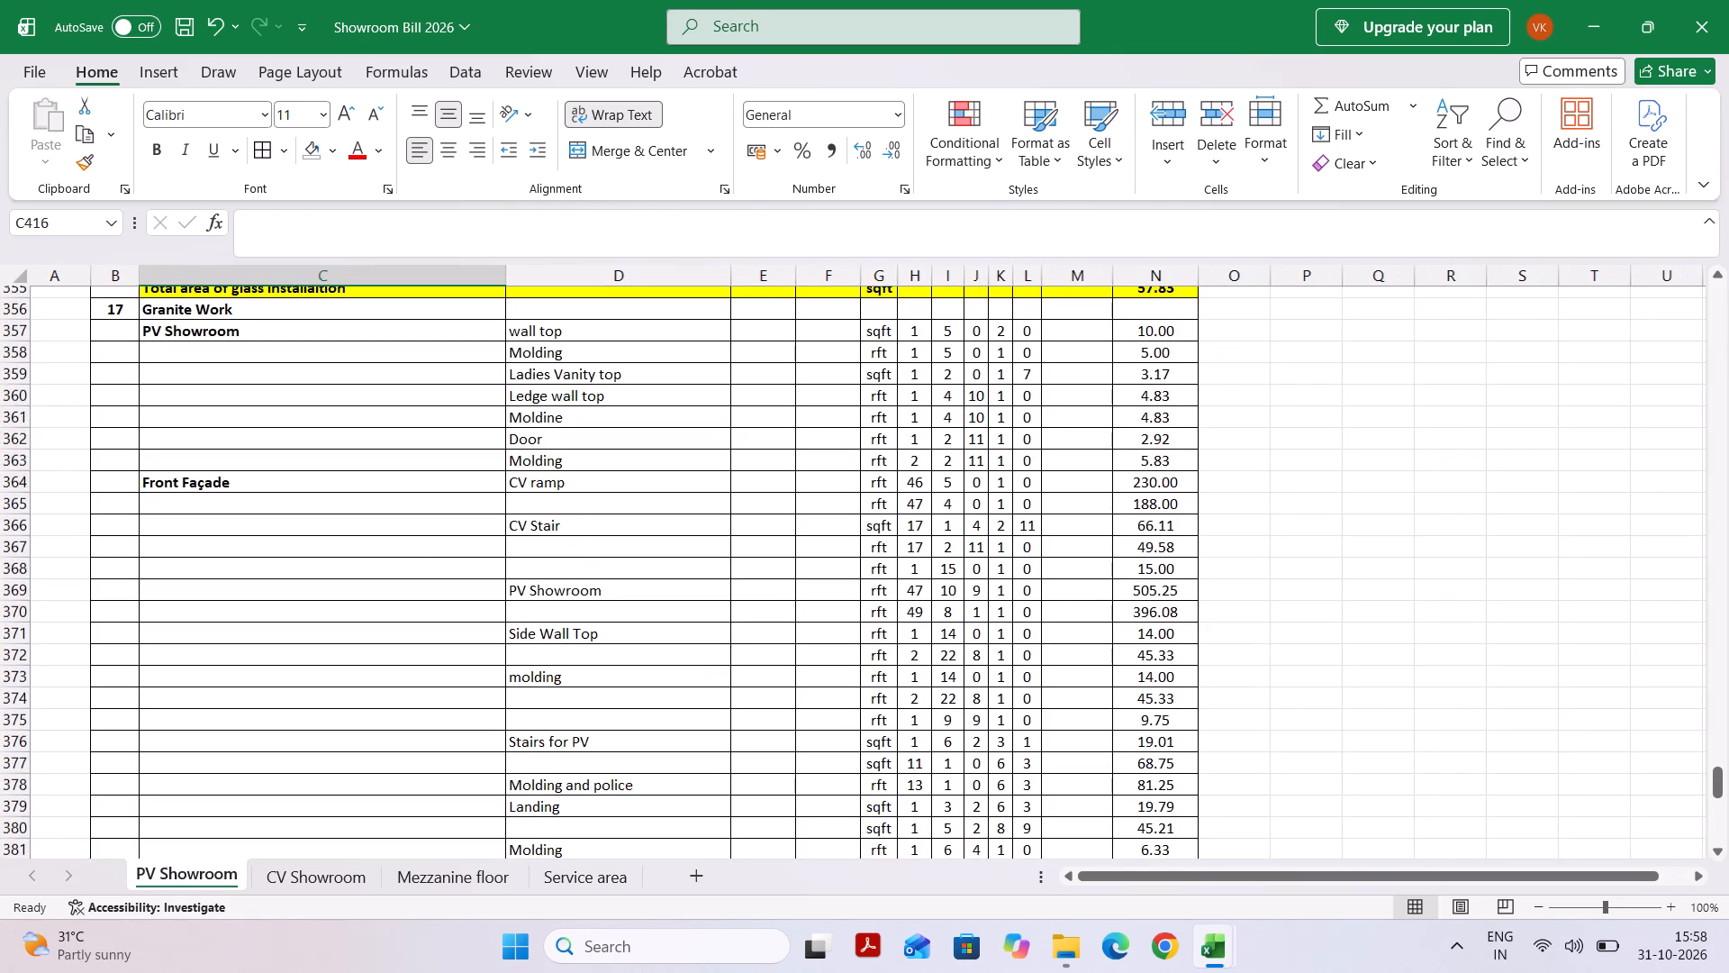
pyautogui.scroll(-1, 469, 545)
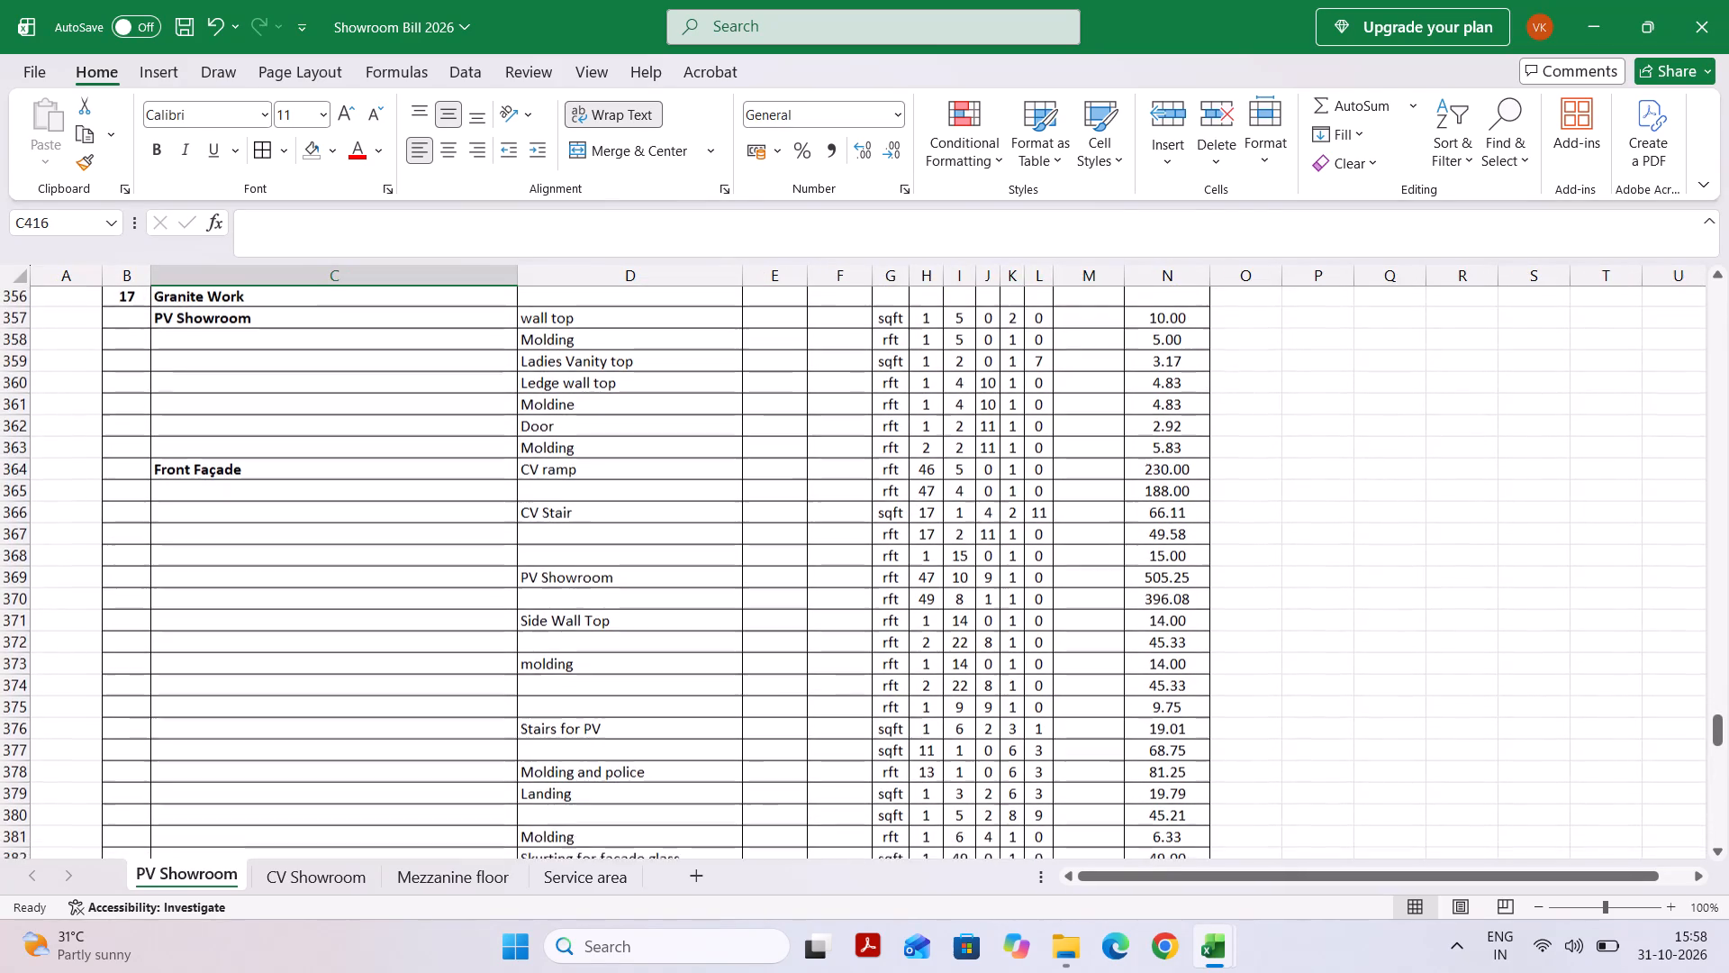
pyautogui.scroll(-2, 469, 545)
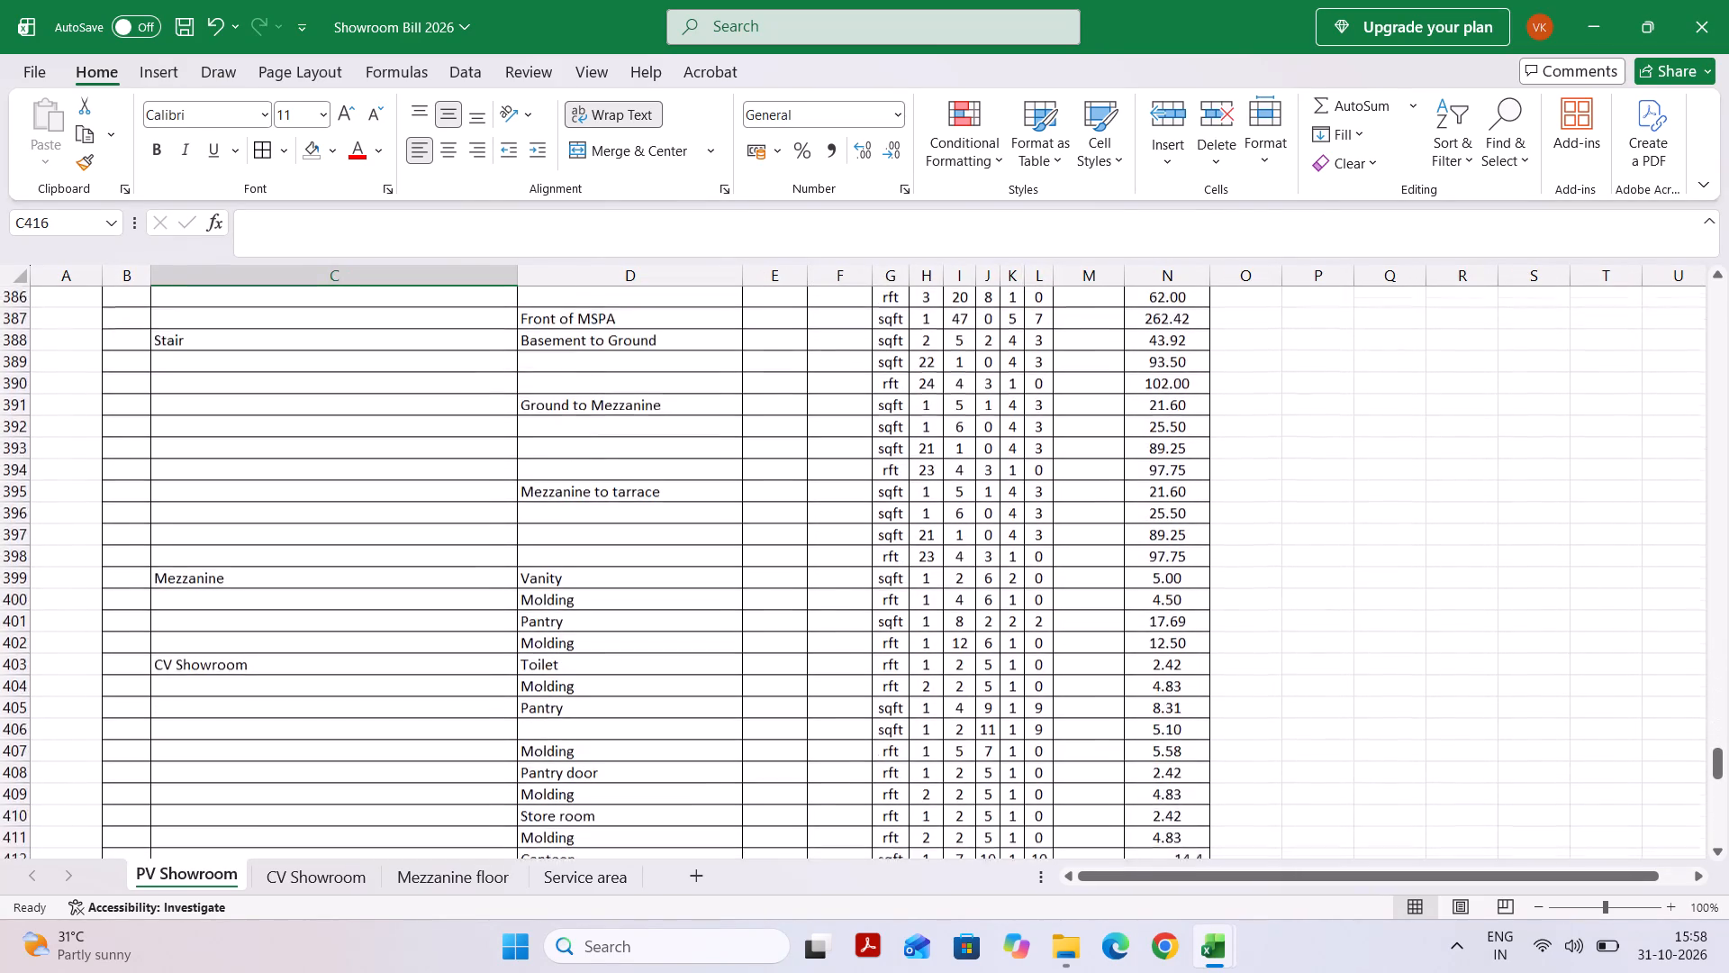
pyautogui.scroll(-1, 469, 545)
pyautogui.click(469, 545)
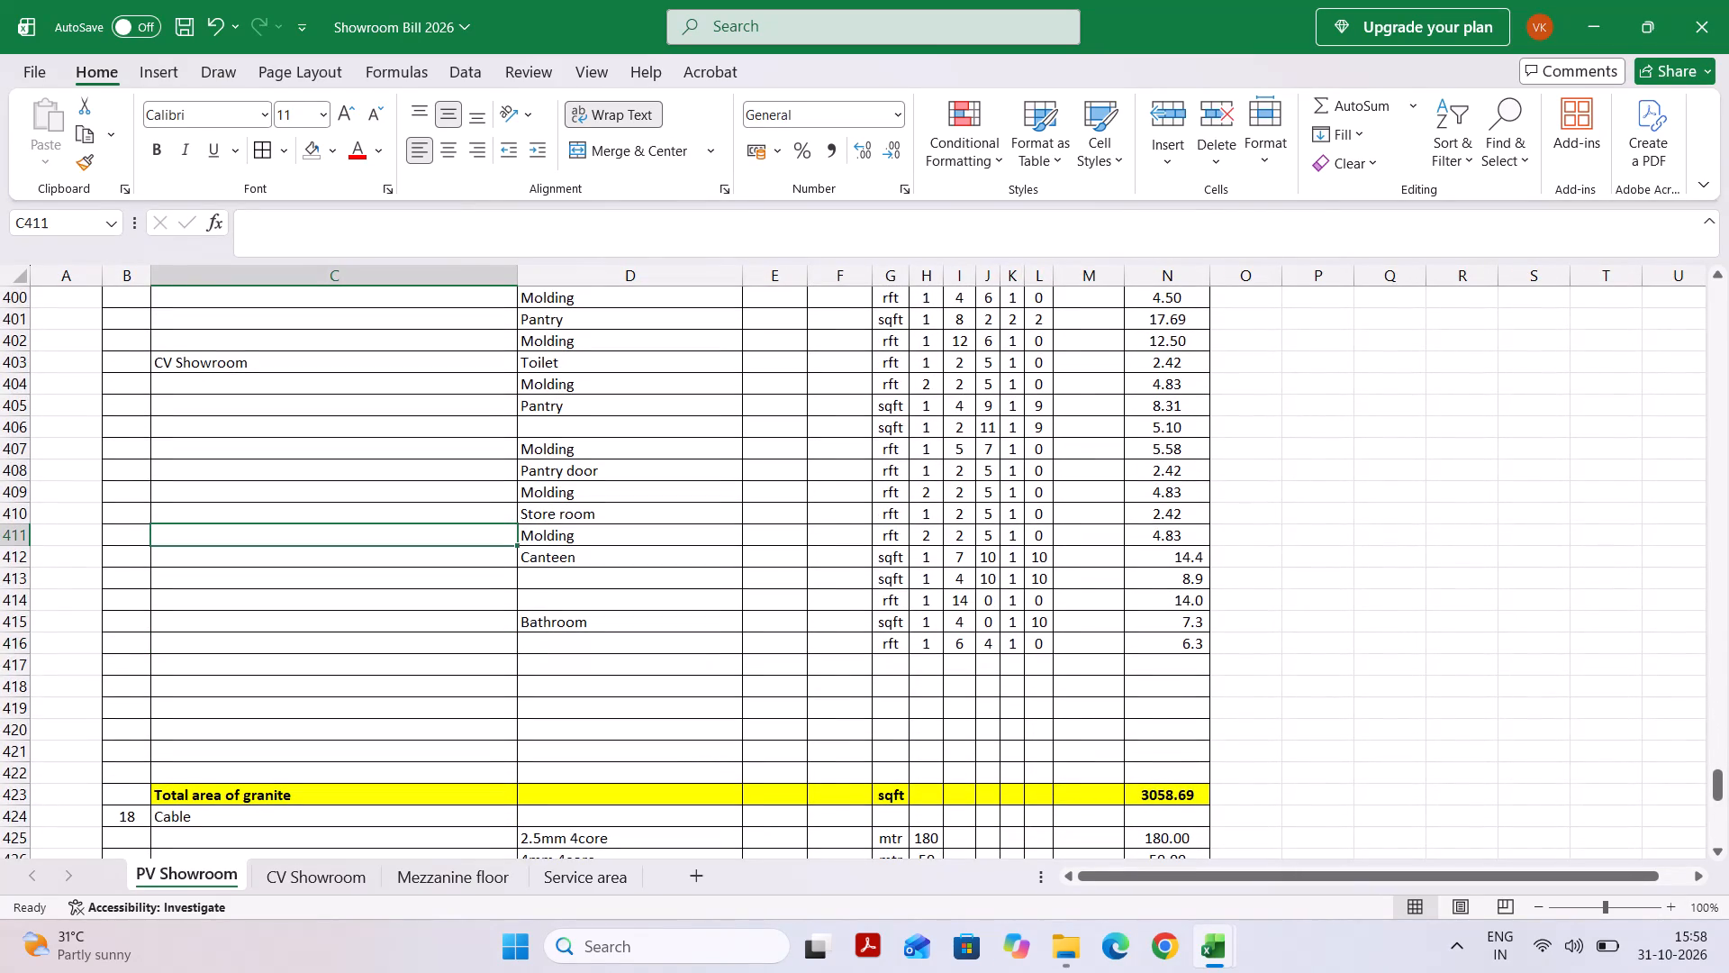
pyautogui.scroll(2, 512, 591)
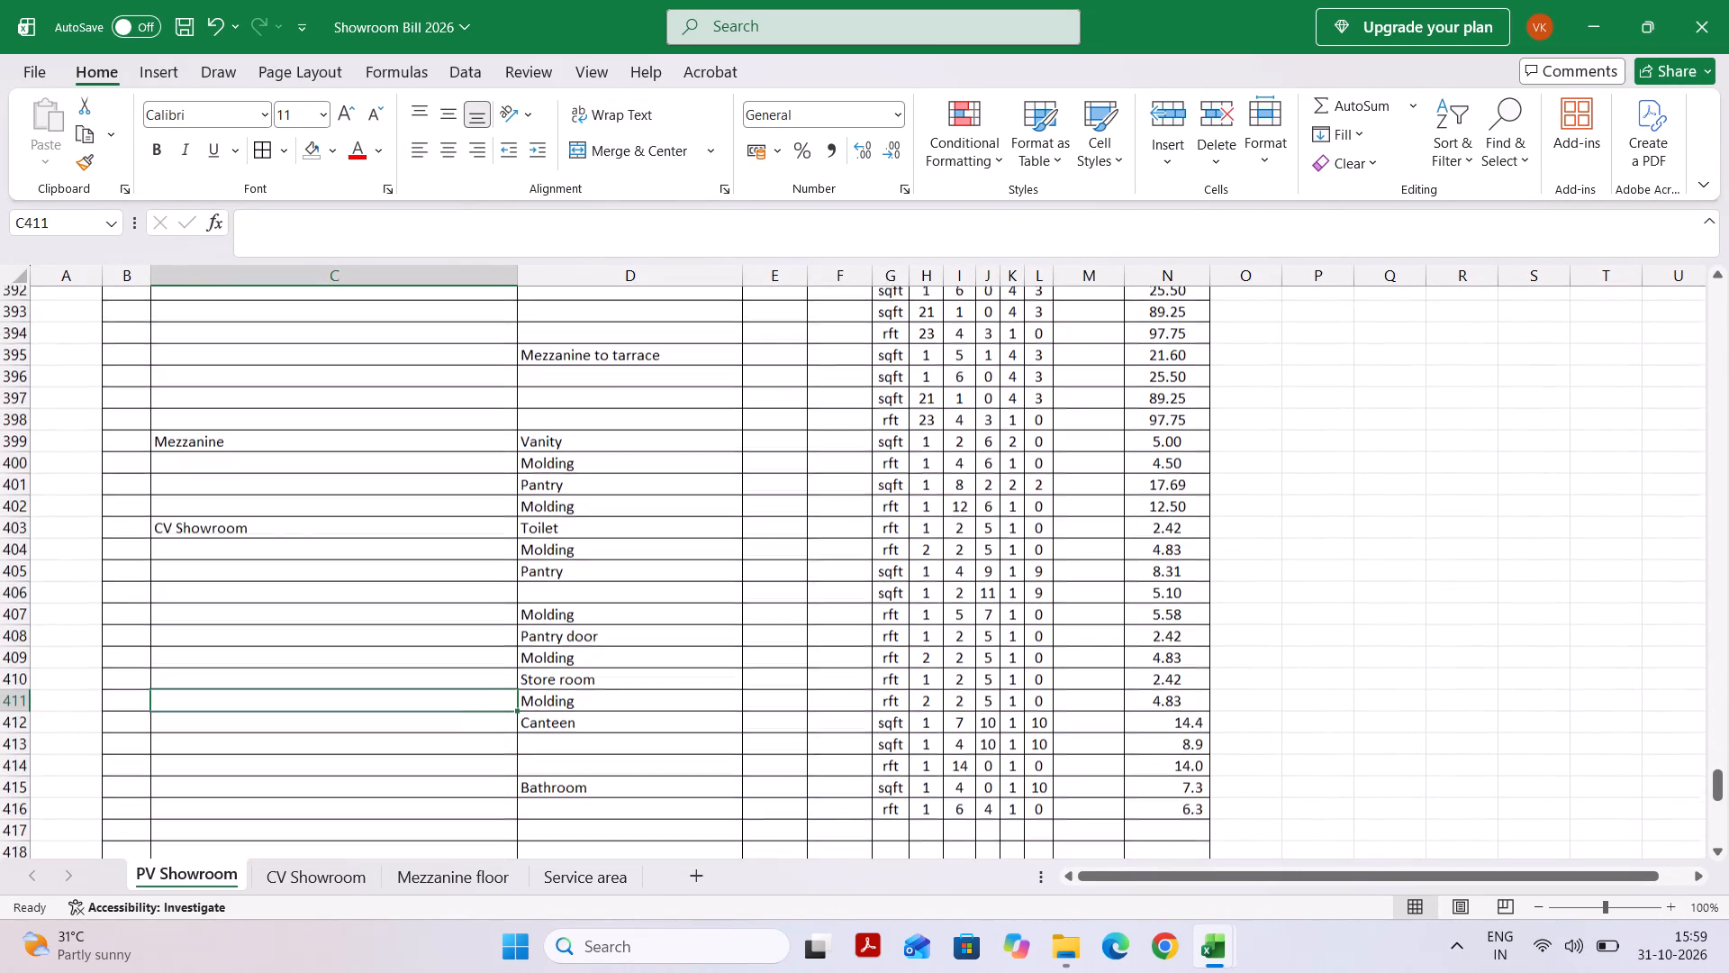
pyautogui.scroll(1, 512, 591)
pyautogui.click(620, 456)
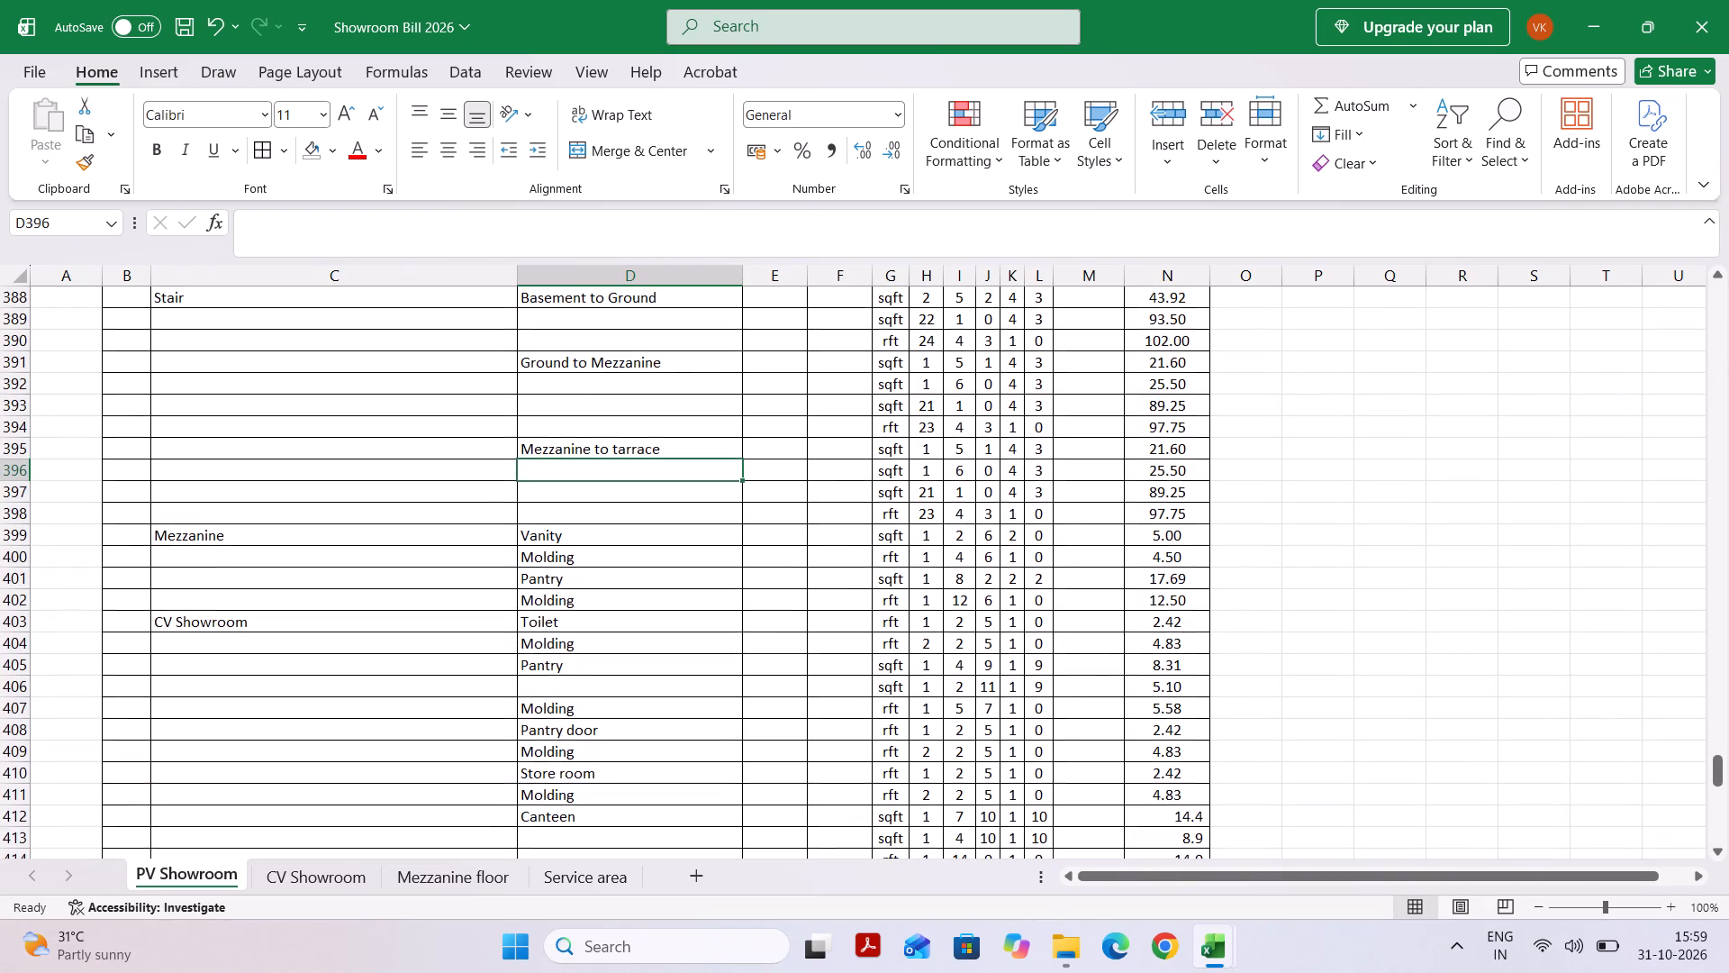
pyautogui.click(574, 525)
pyautogui.scroll(1, 574, 525)
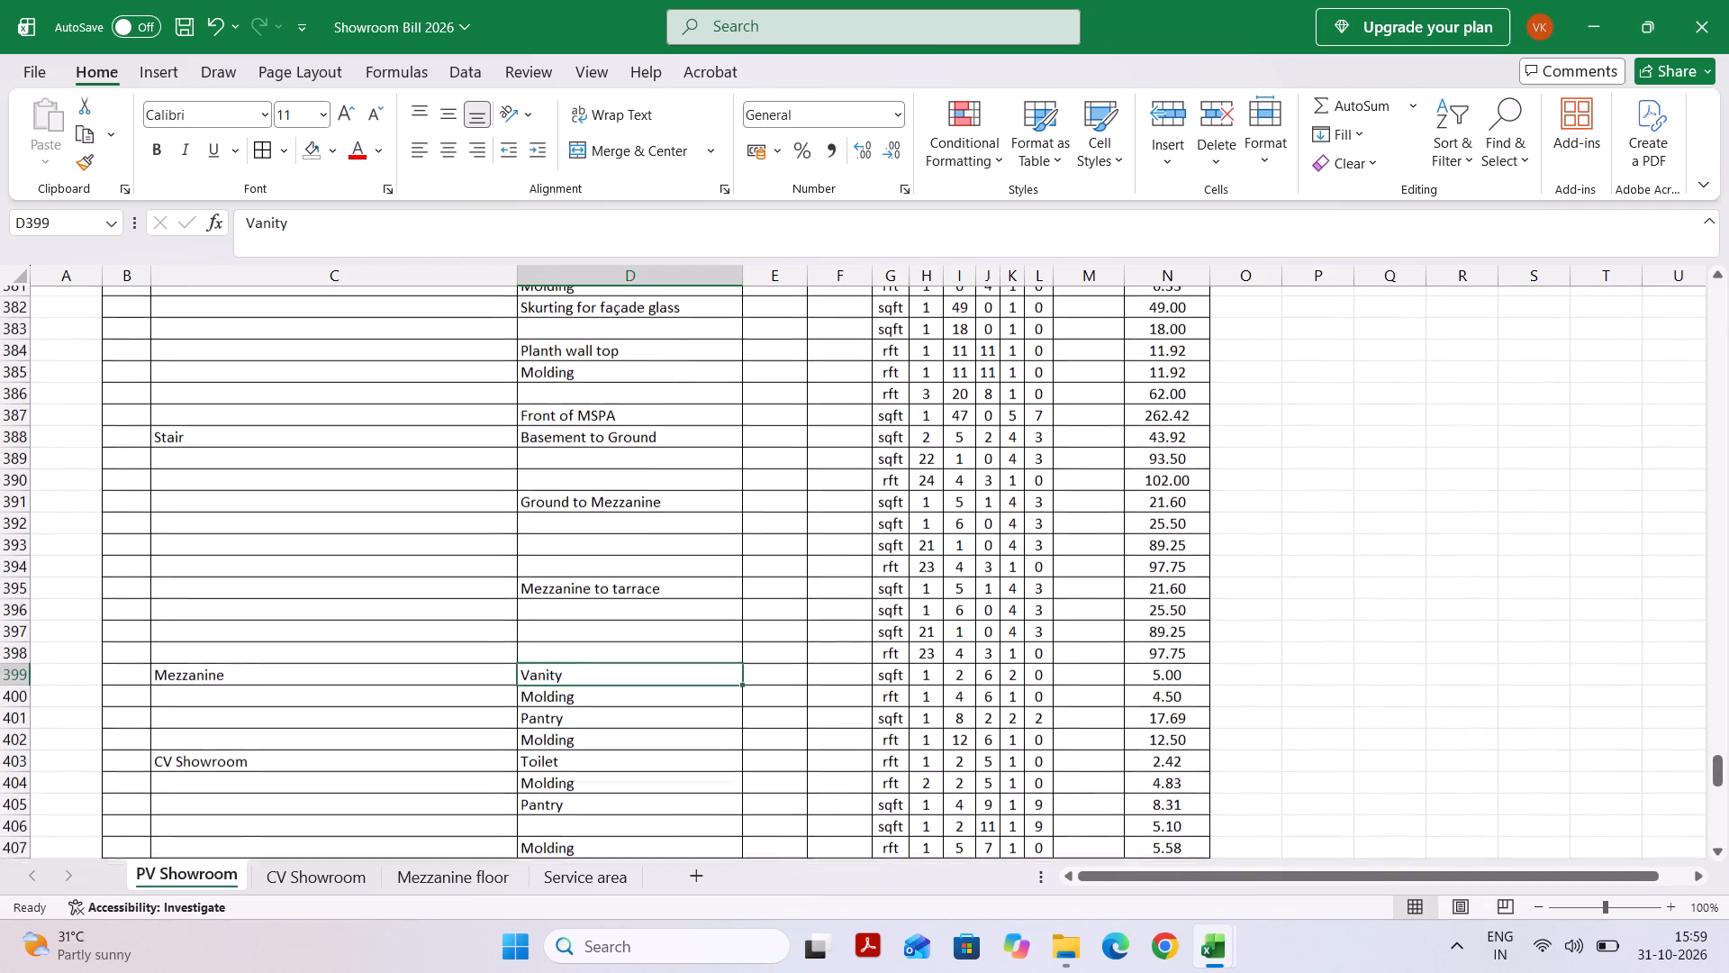
pyautogui.scroll(1, 574, 525)
pyautogui.click(579, 487)
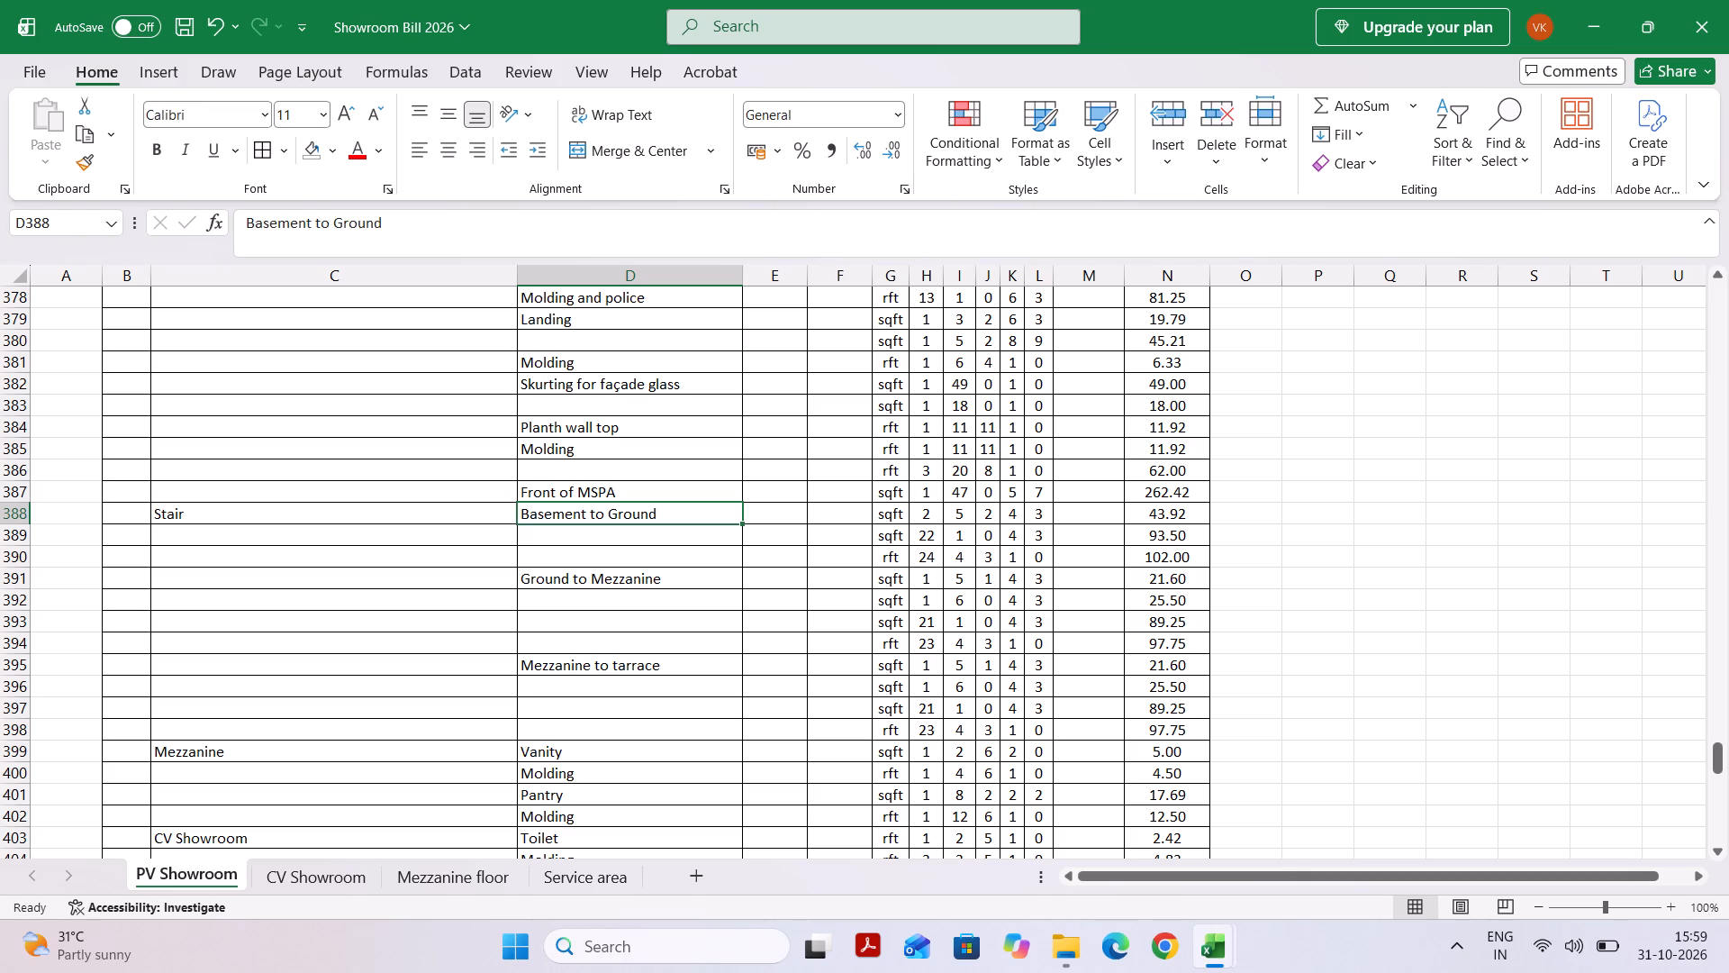
# Correct the spelling of the description in D384 to Plinth wall top.
pyautogui.click(564, 422)
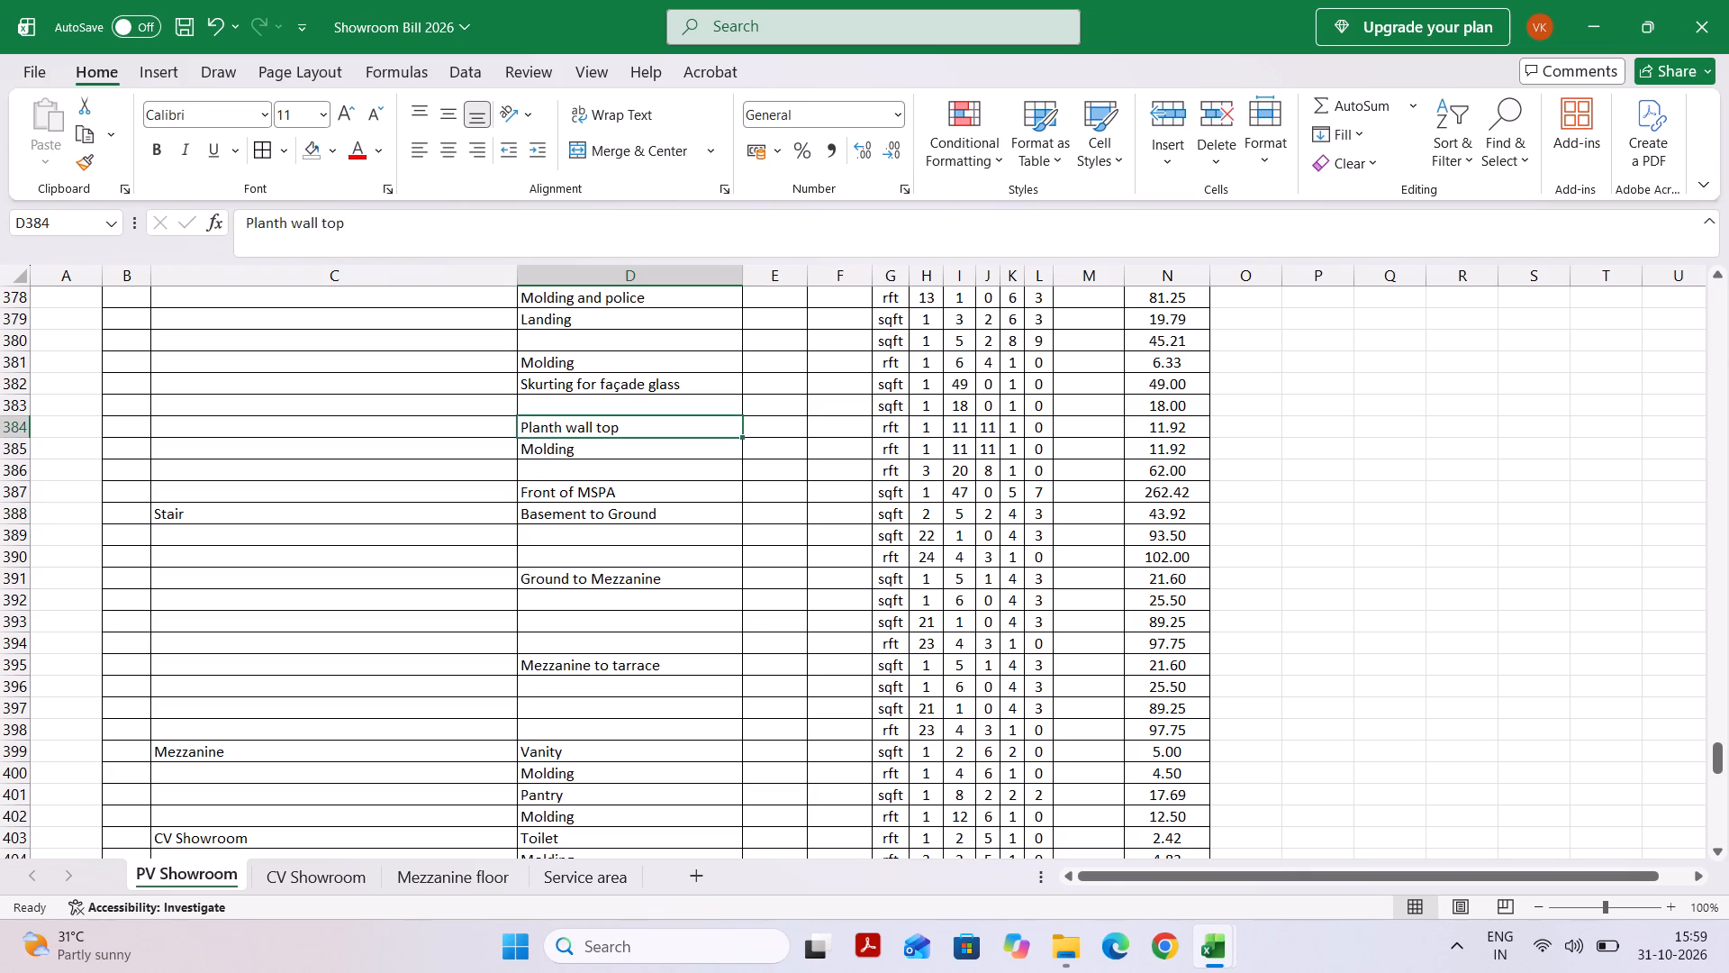
pyautogui.click(262, 227)
pyautogui.press('BackSpace')
pyautogui.press('i')
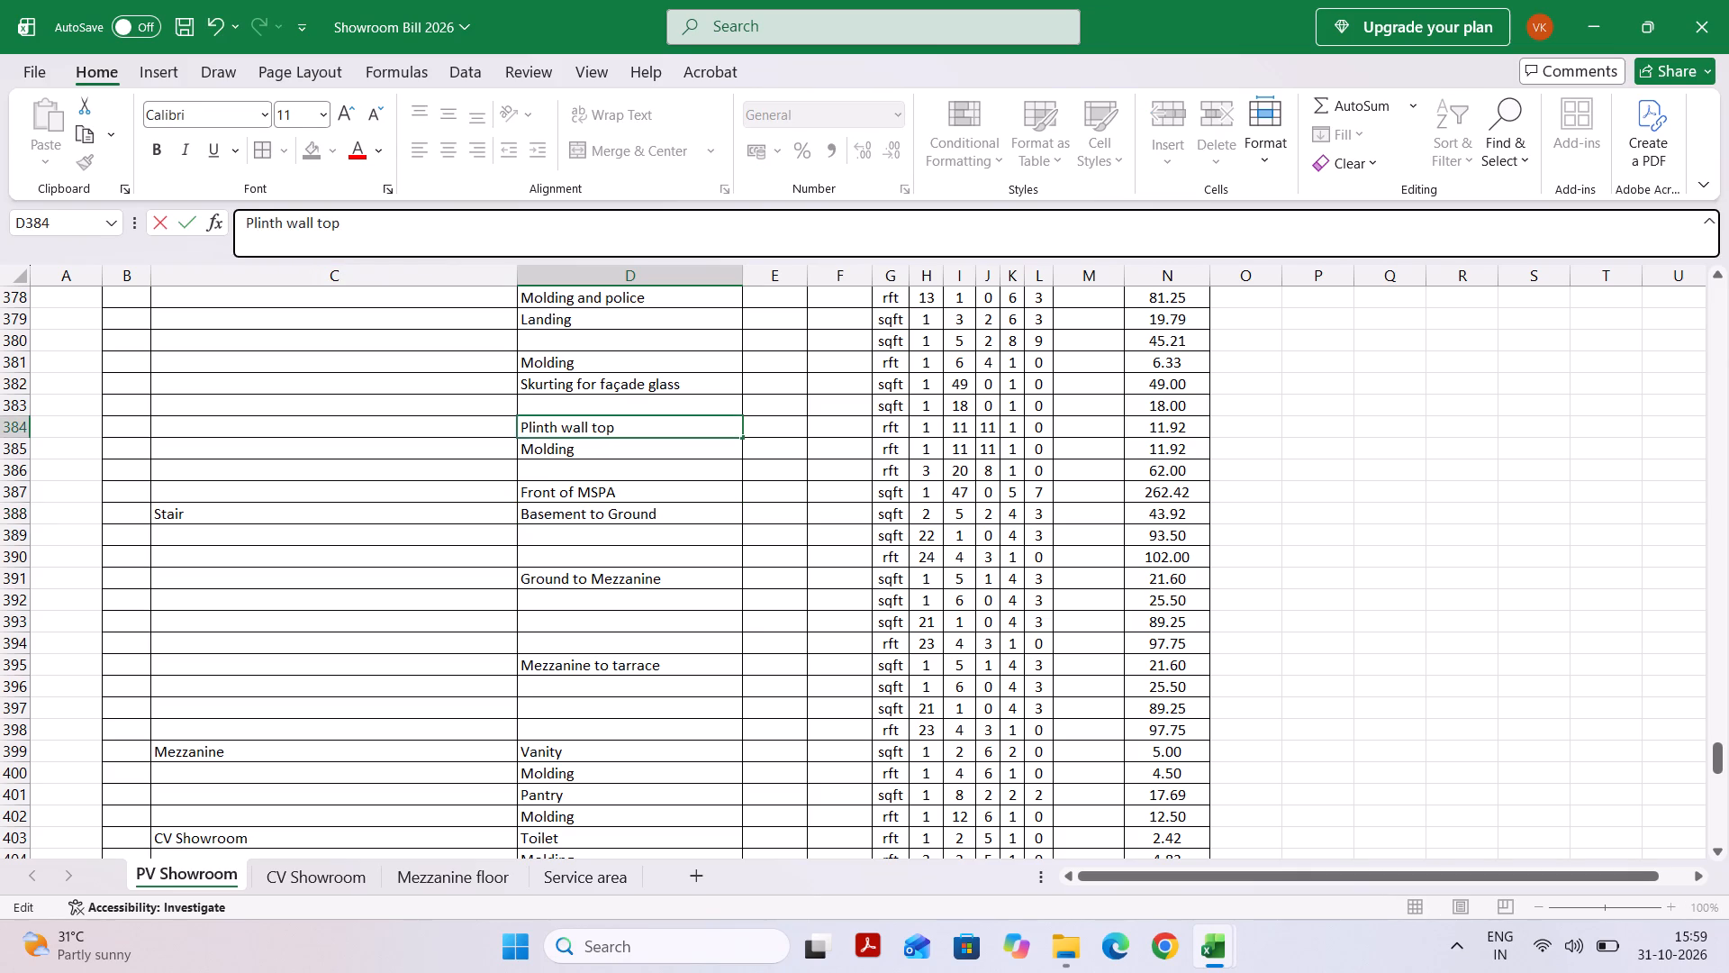
pyautogui.click(469, 571)
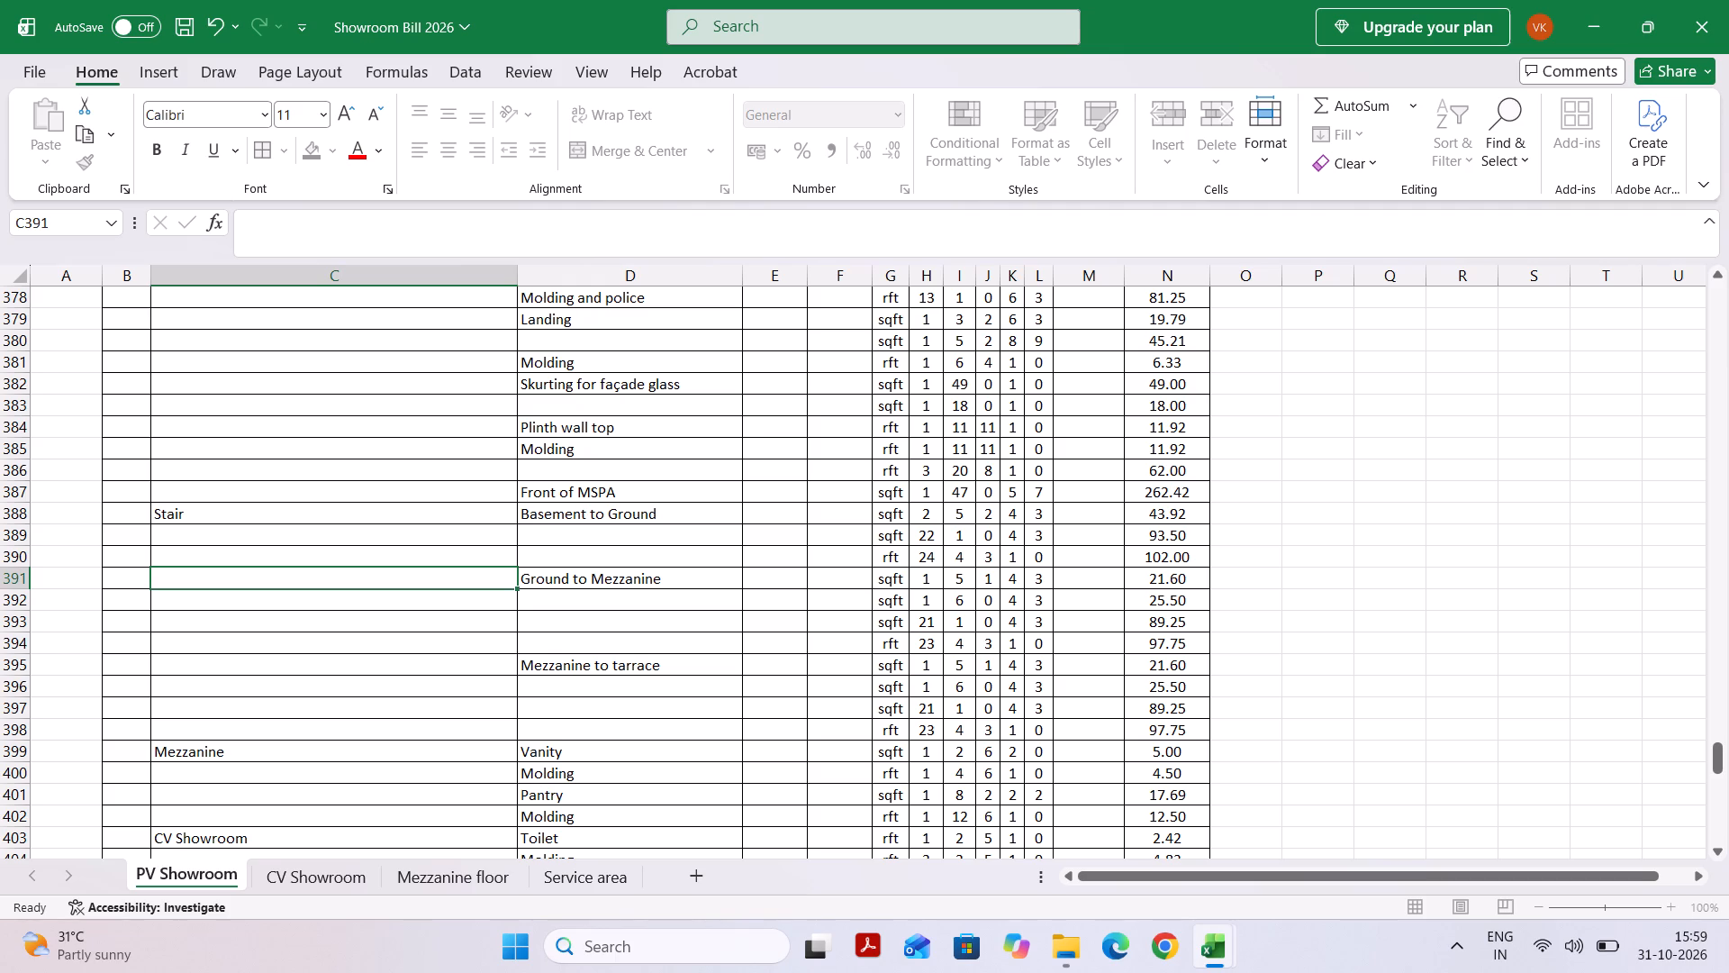
# Check the Front Façade granite descriptions and dimensions, from CV ramp down through the stairs, landing, skirting and plinth rows.
pyautogui.scroll(1, 878, 418)
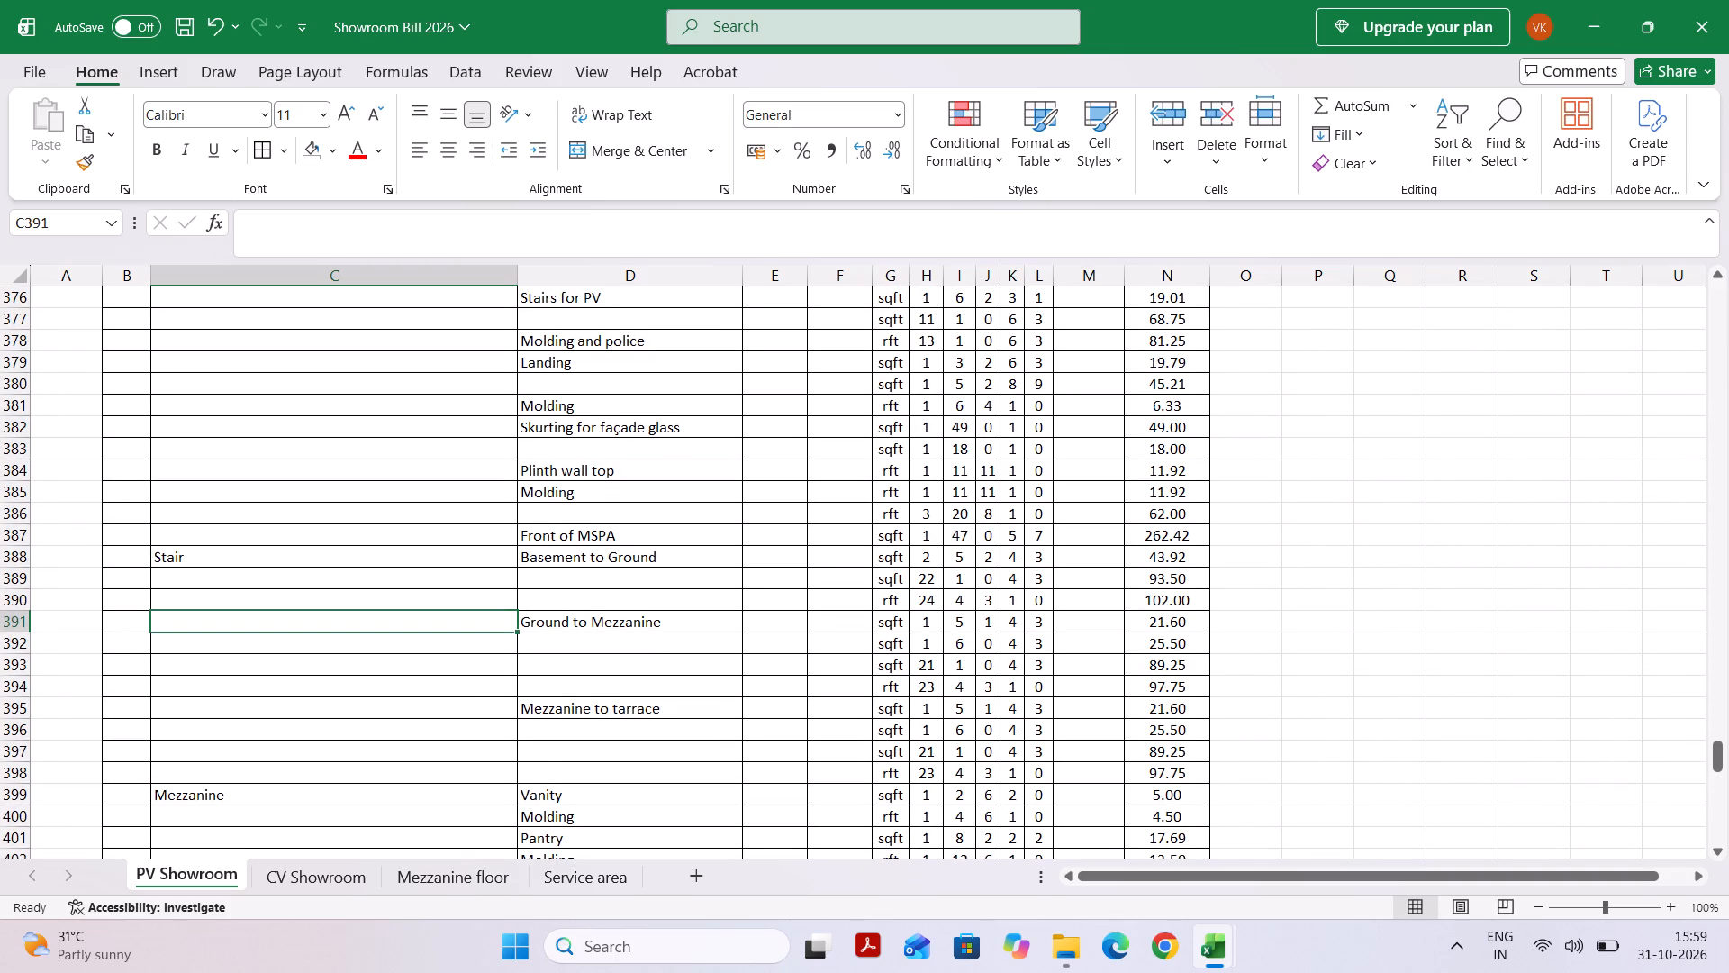
pyautogui.scroll(2, 878, 418)
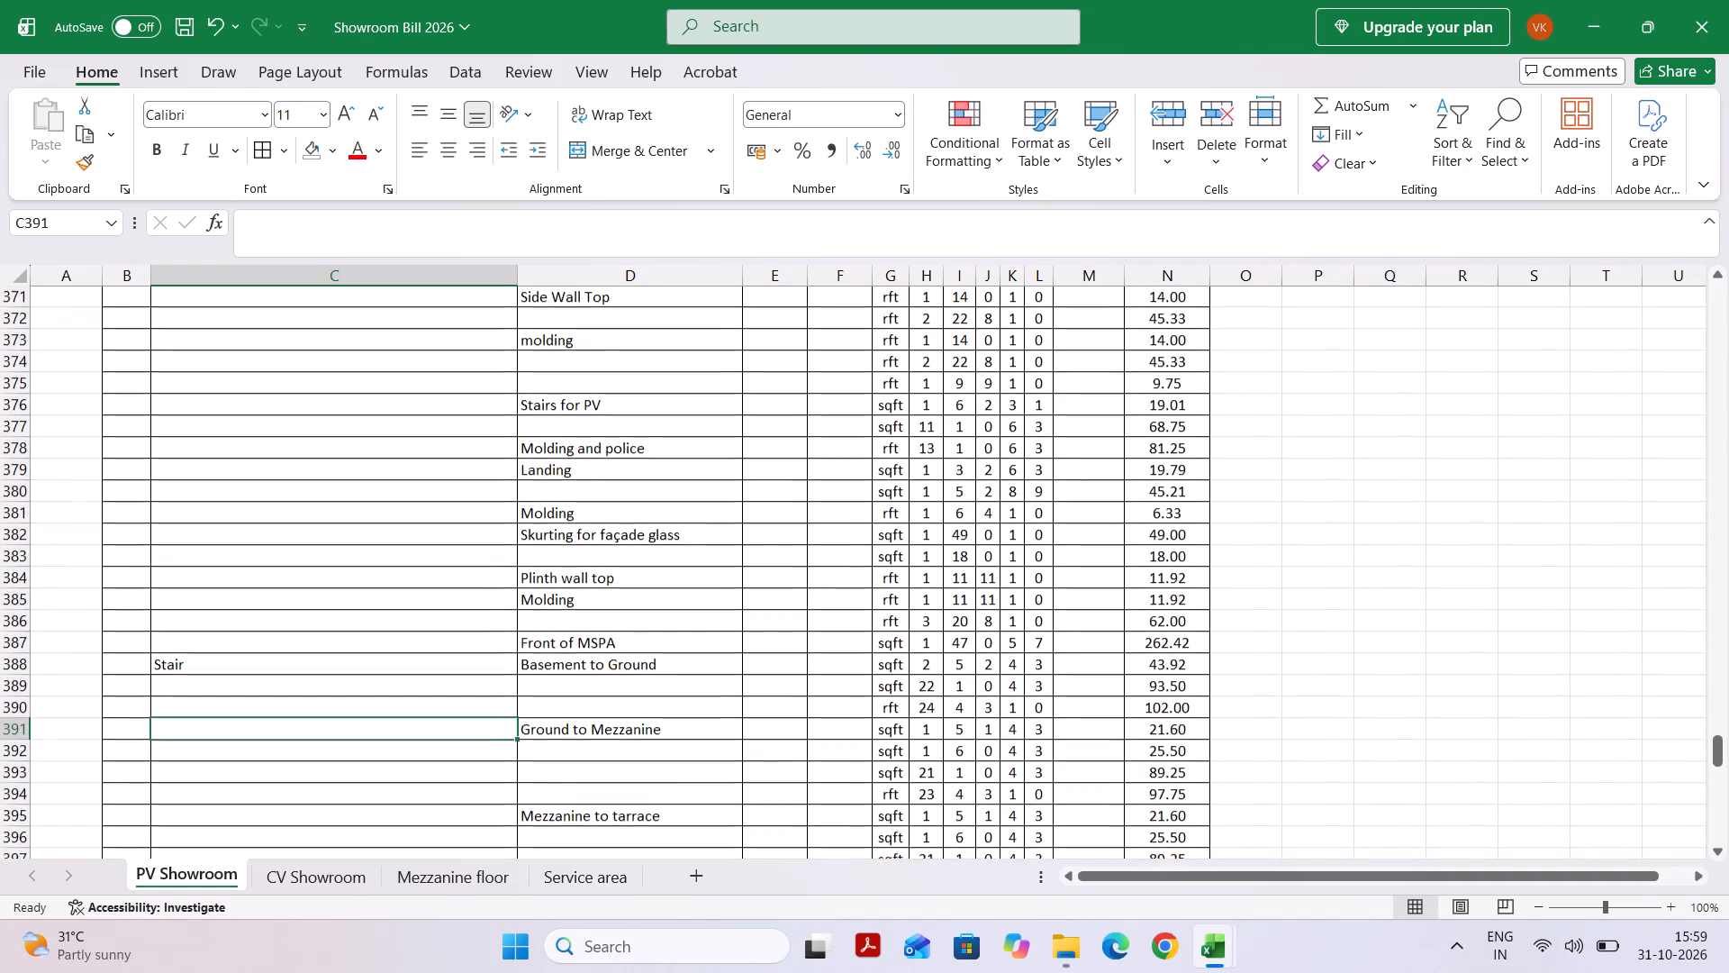
pyautogui.scroll(2, 878, 418)
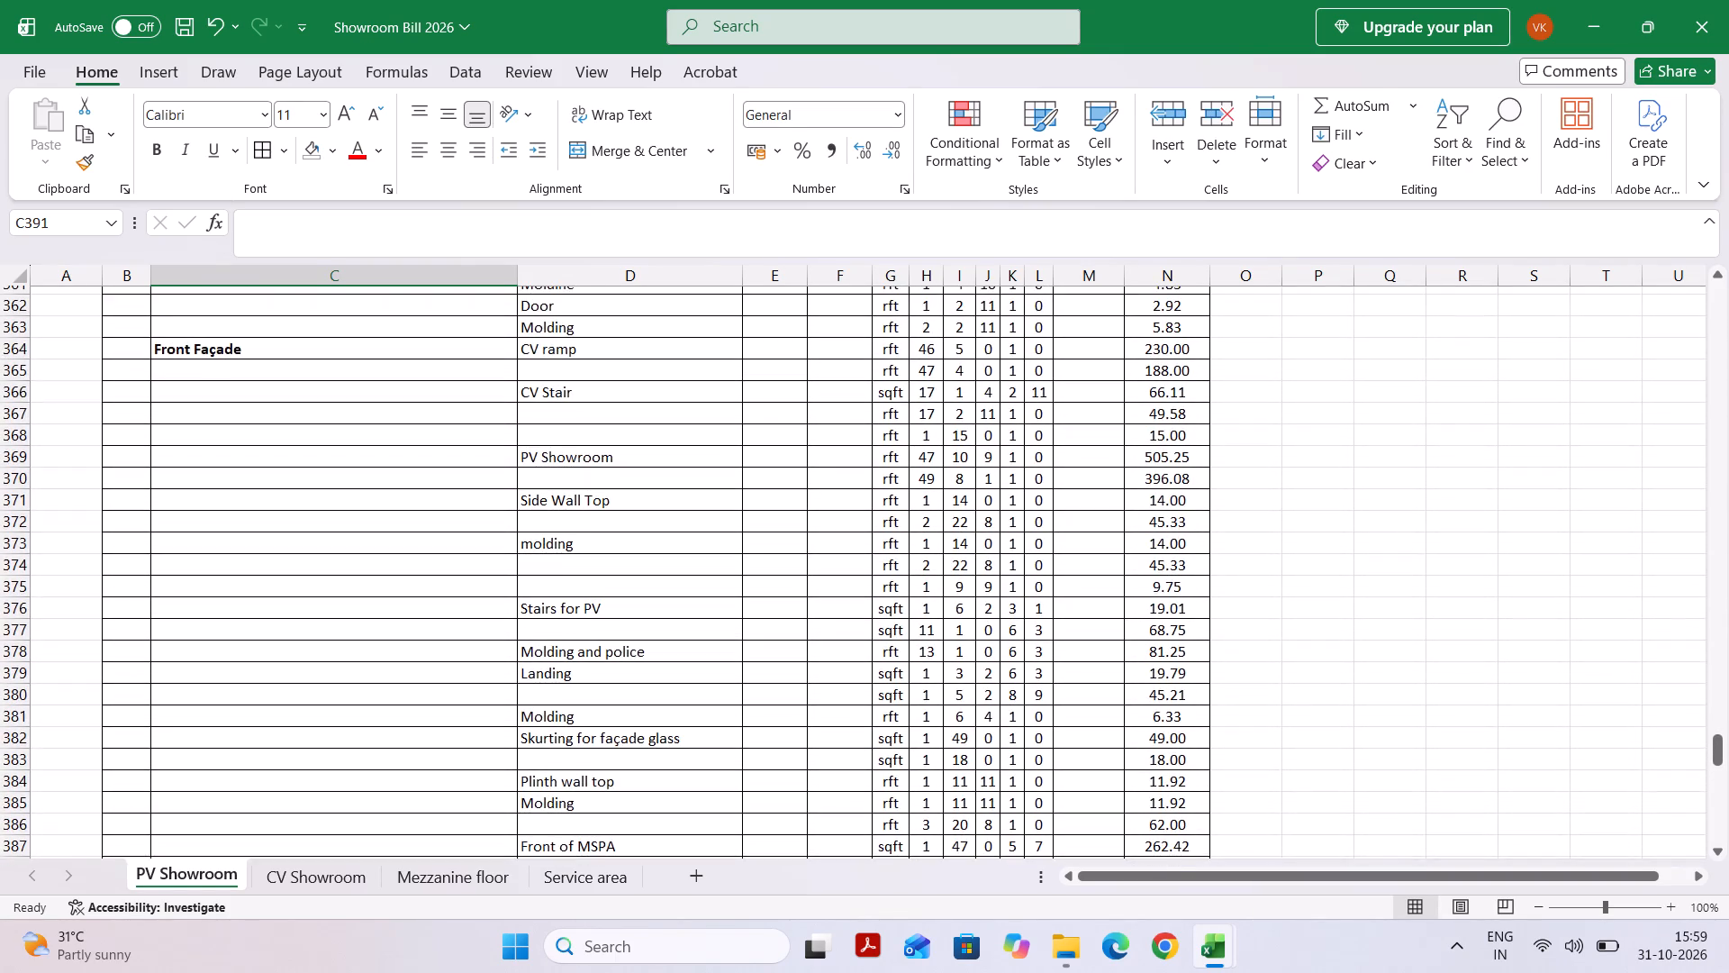
pyautogui.click(776, 454)
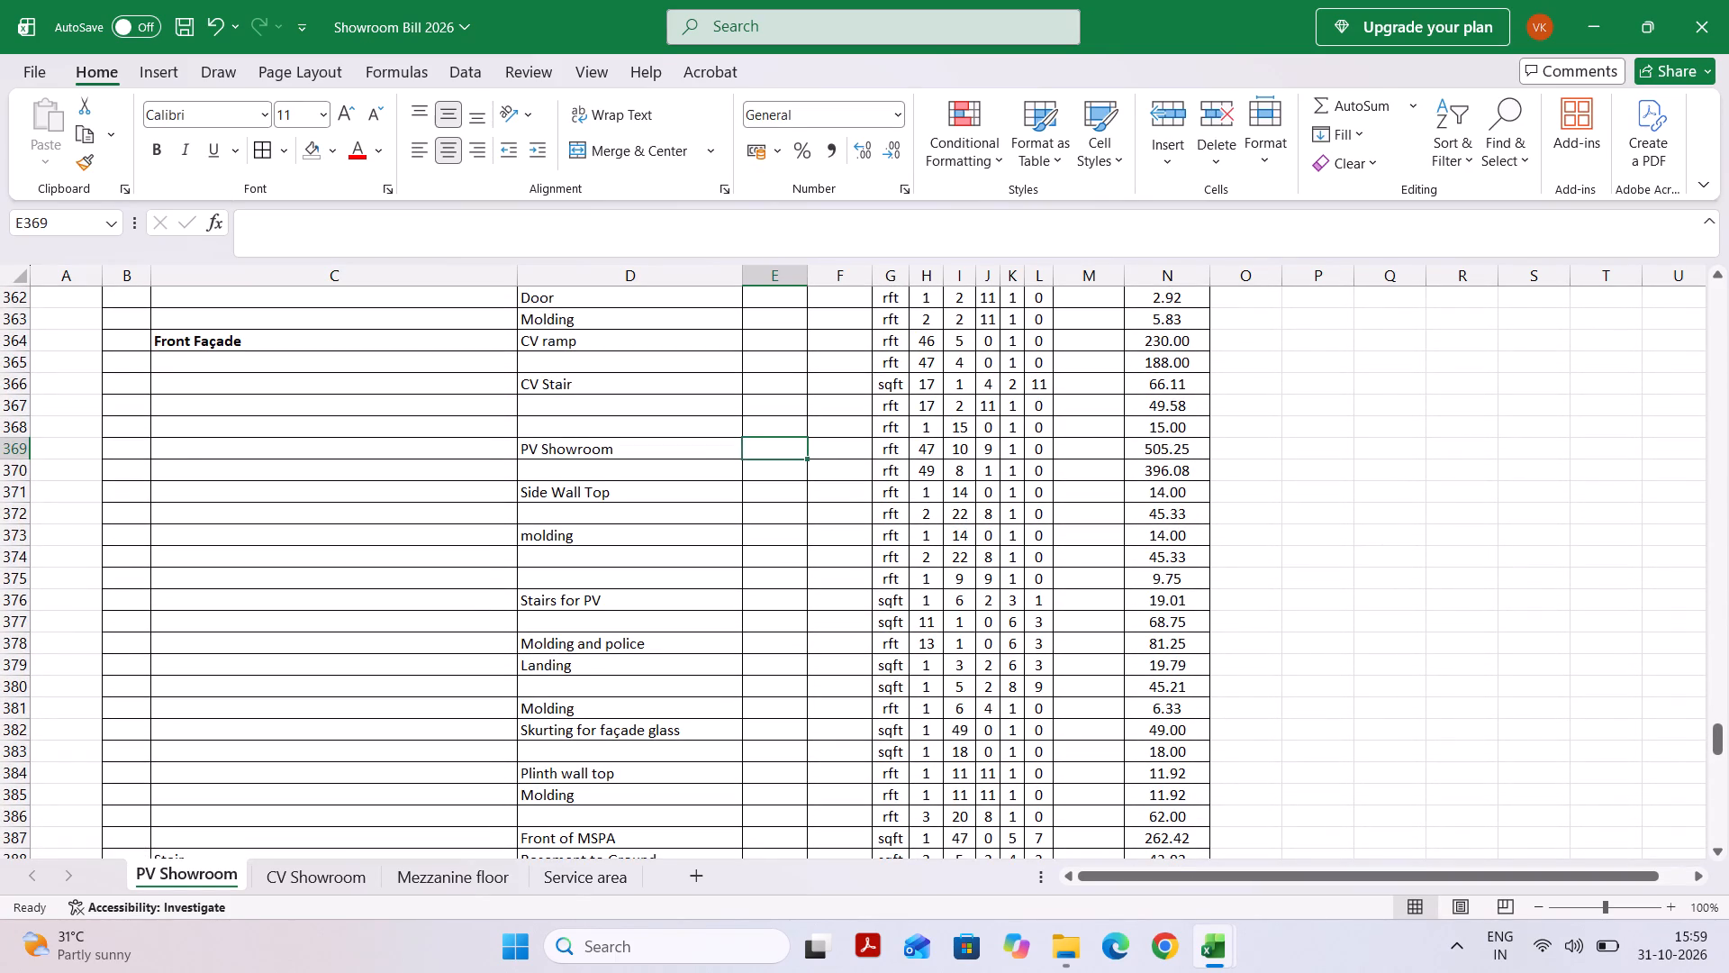
pyautogui.scroll(-1, 776, 454)
pyautogui.click(700, 460)
pyautogui.scroll(-1, 700, 460)
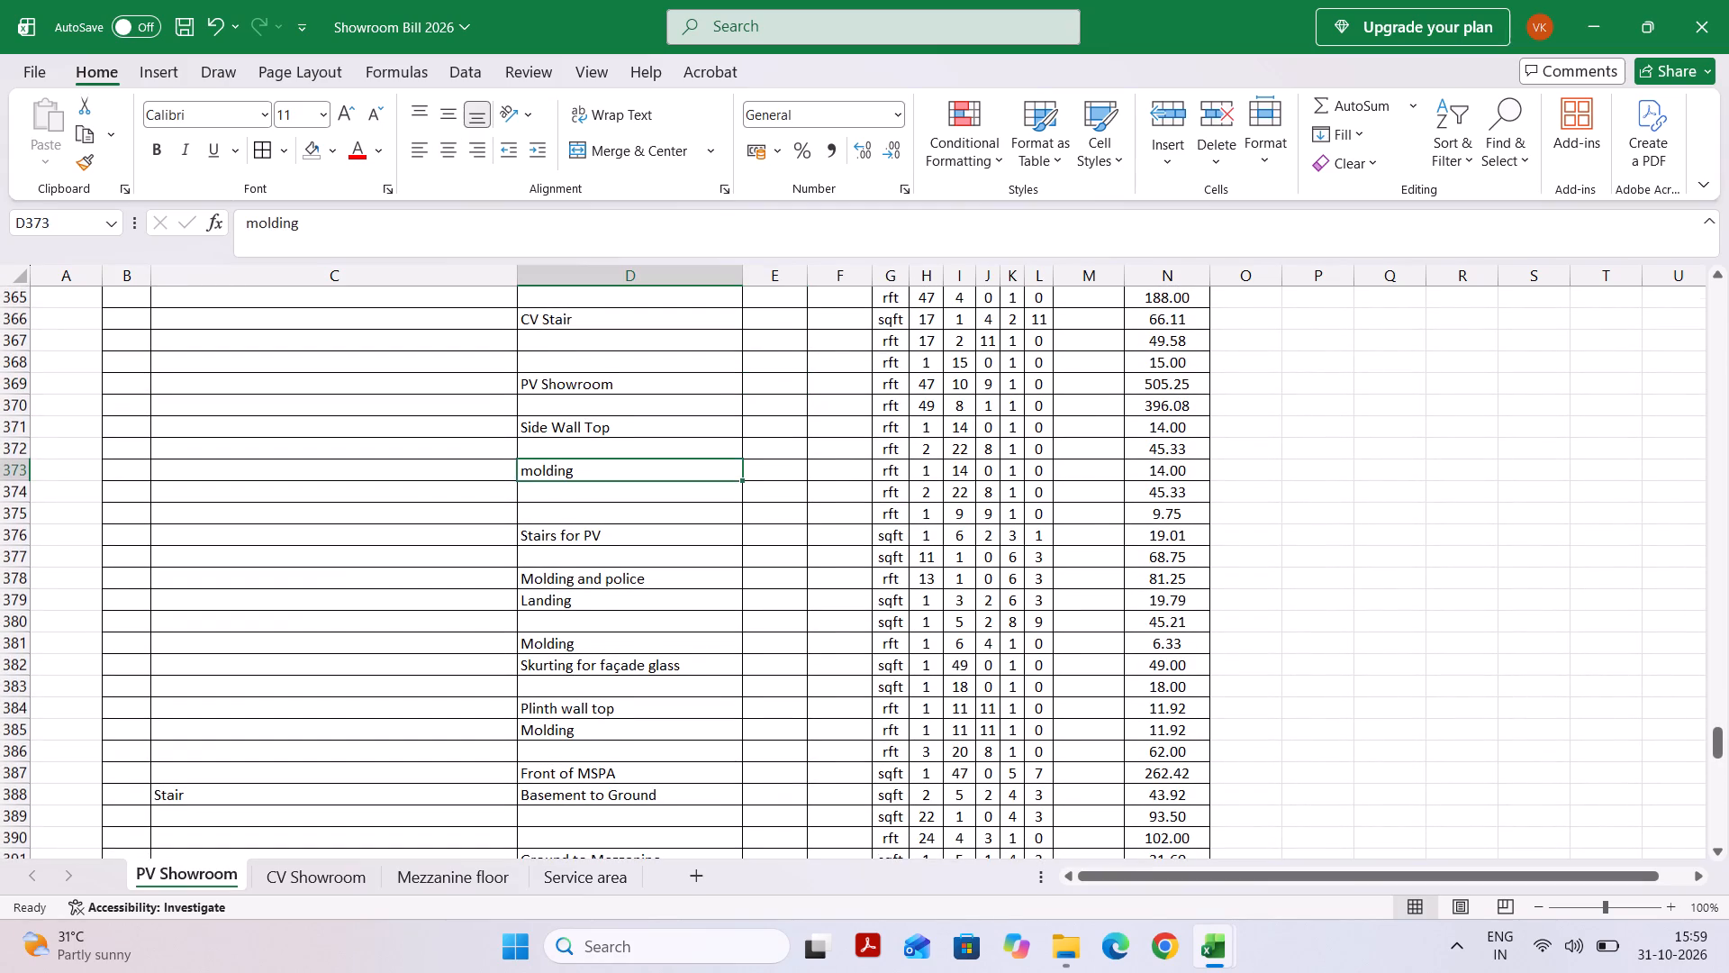
pyautogui.scroll(-1, 700, 460)
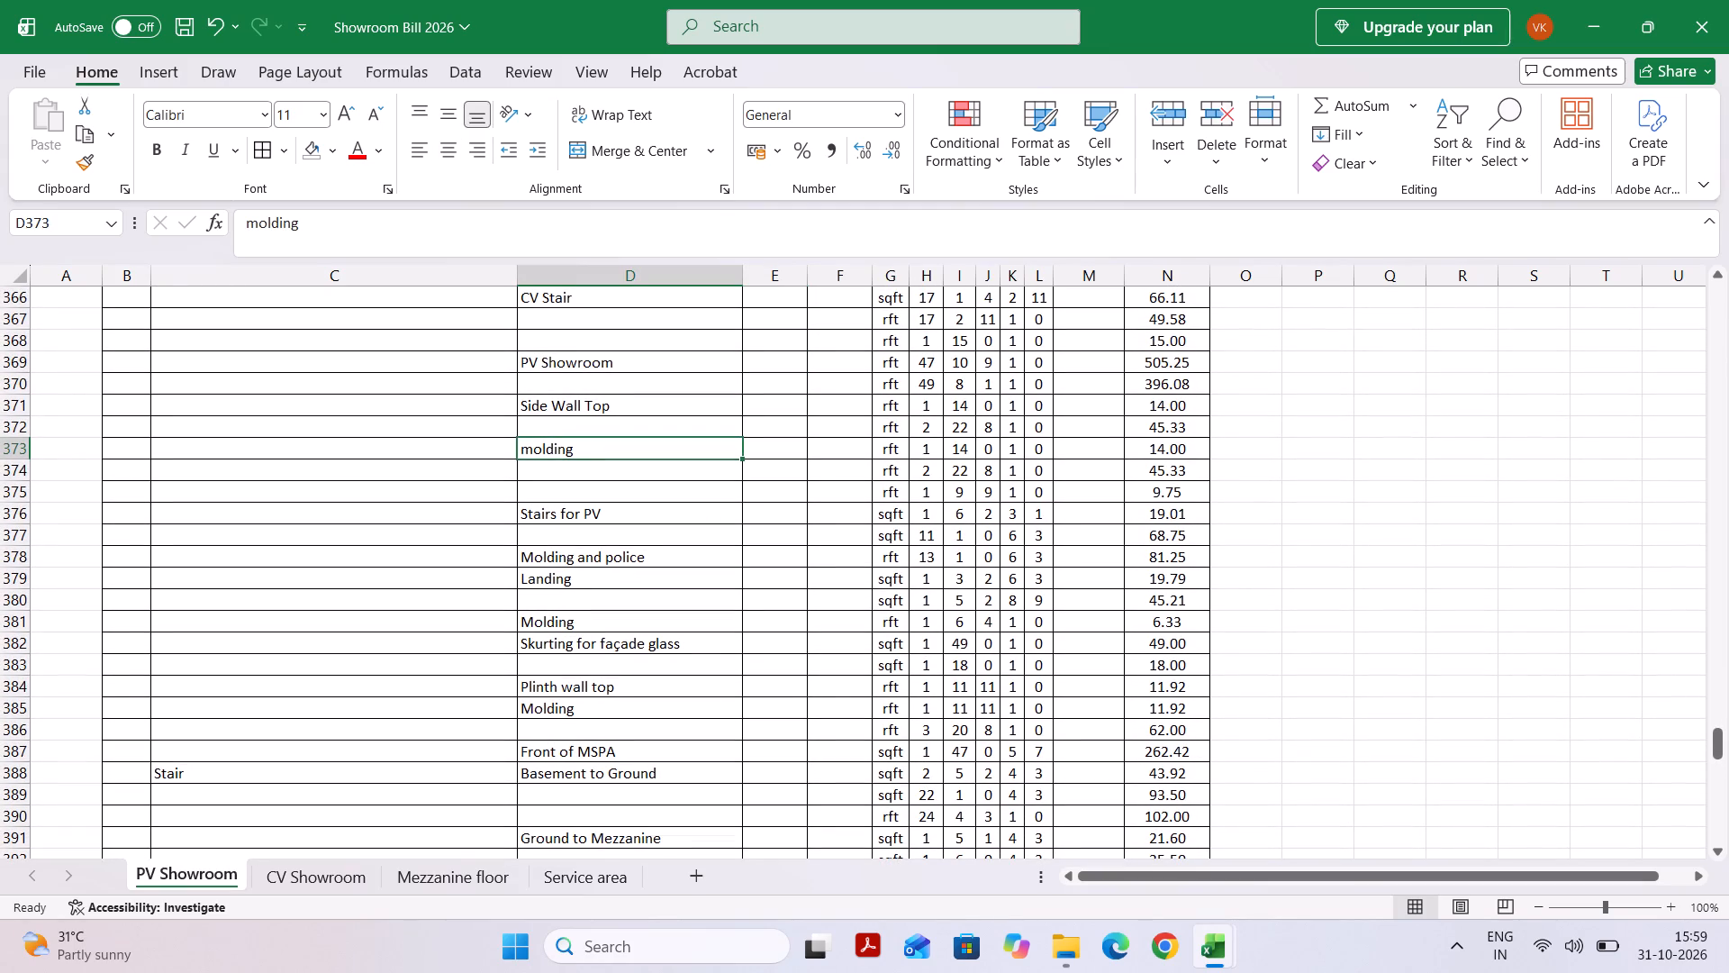
pyautogui.click(682, 522)
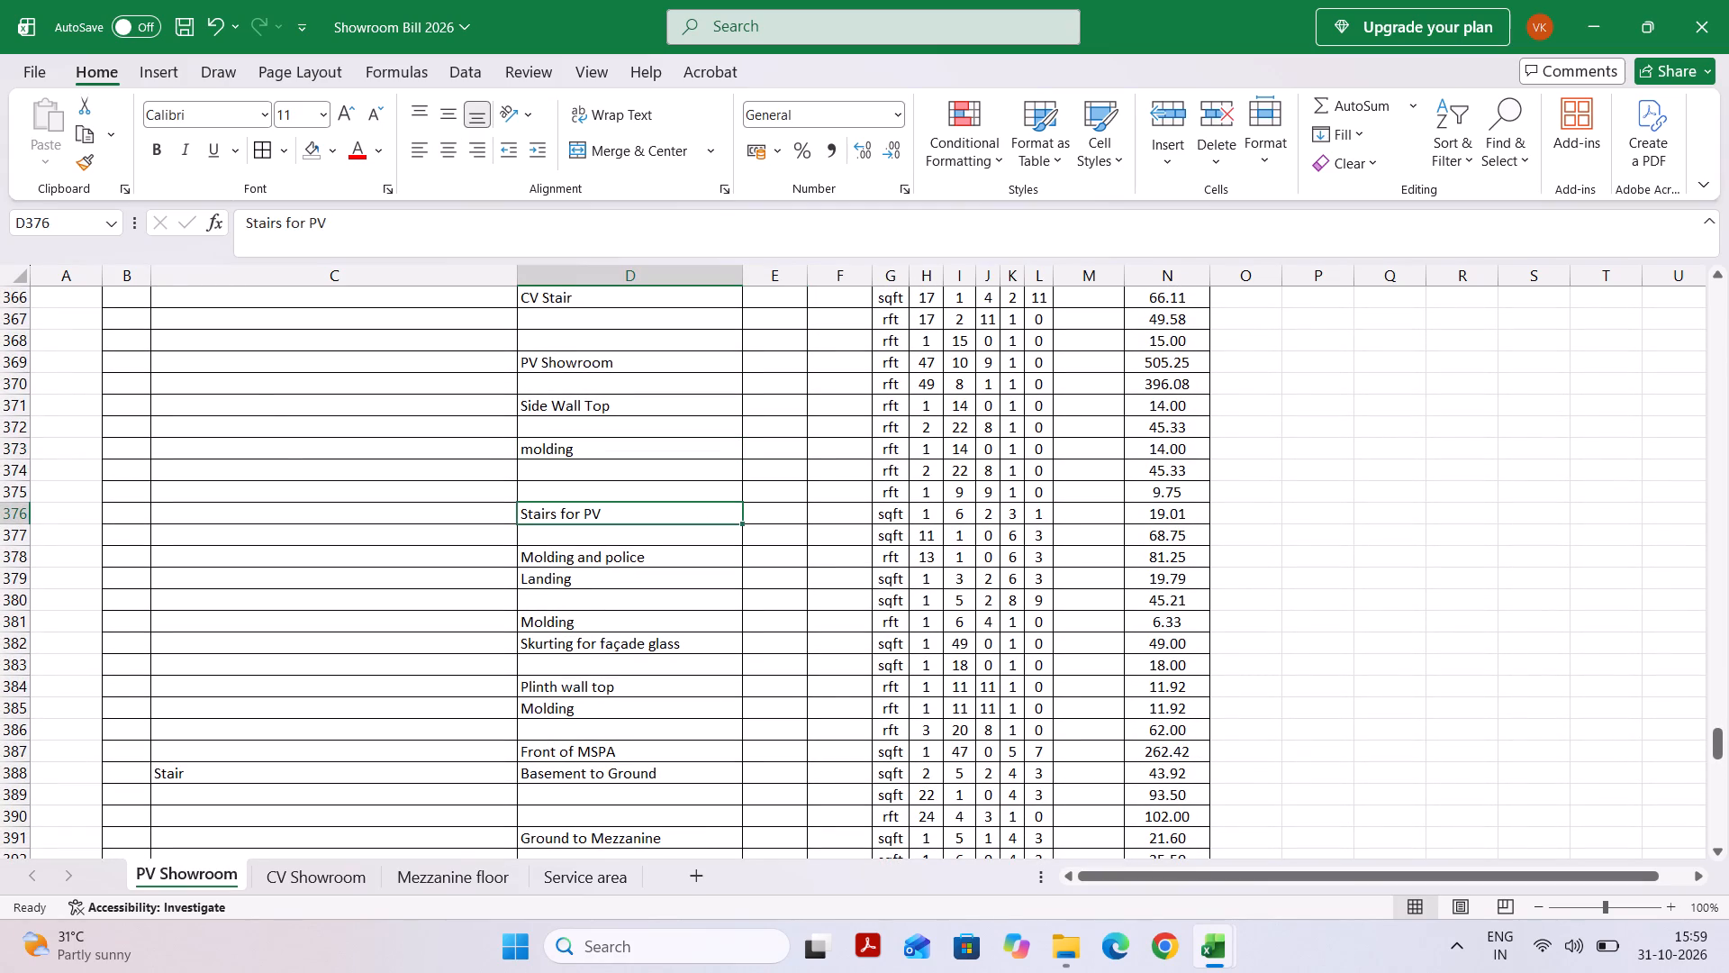
pyautogui.click(729, 558)
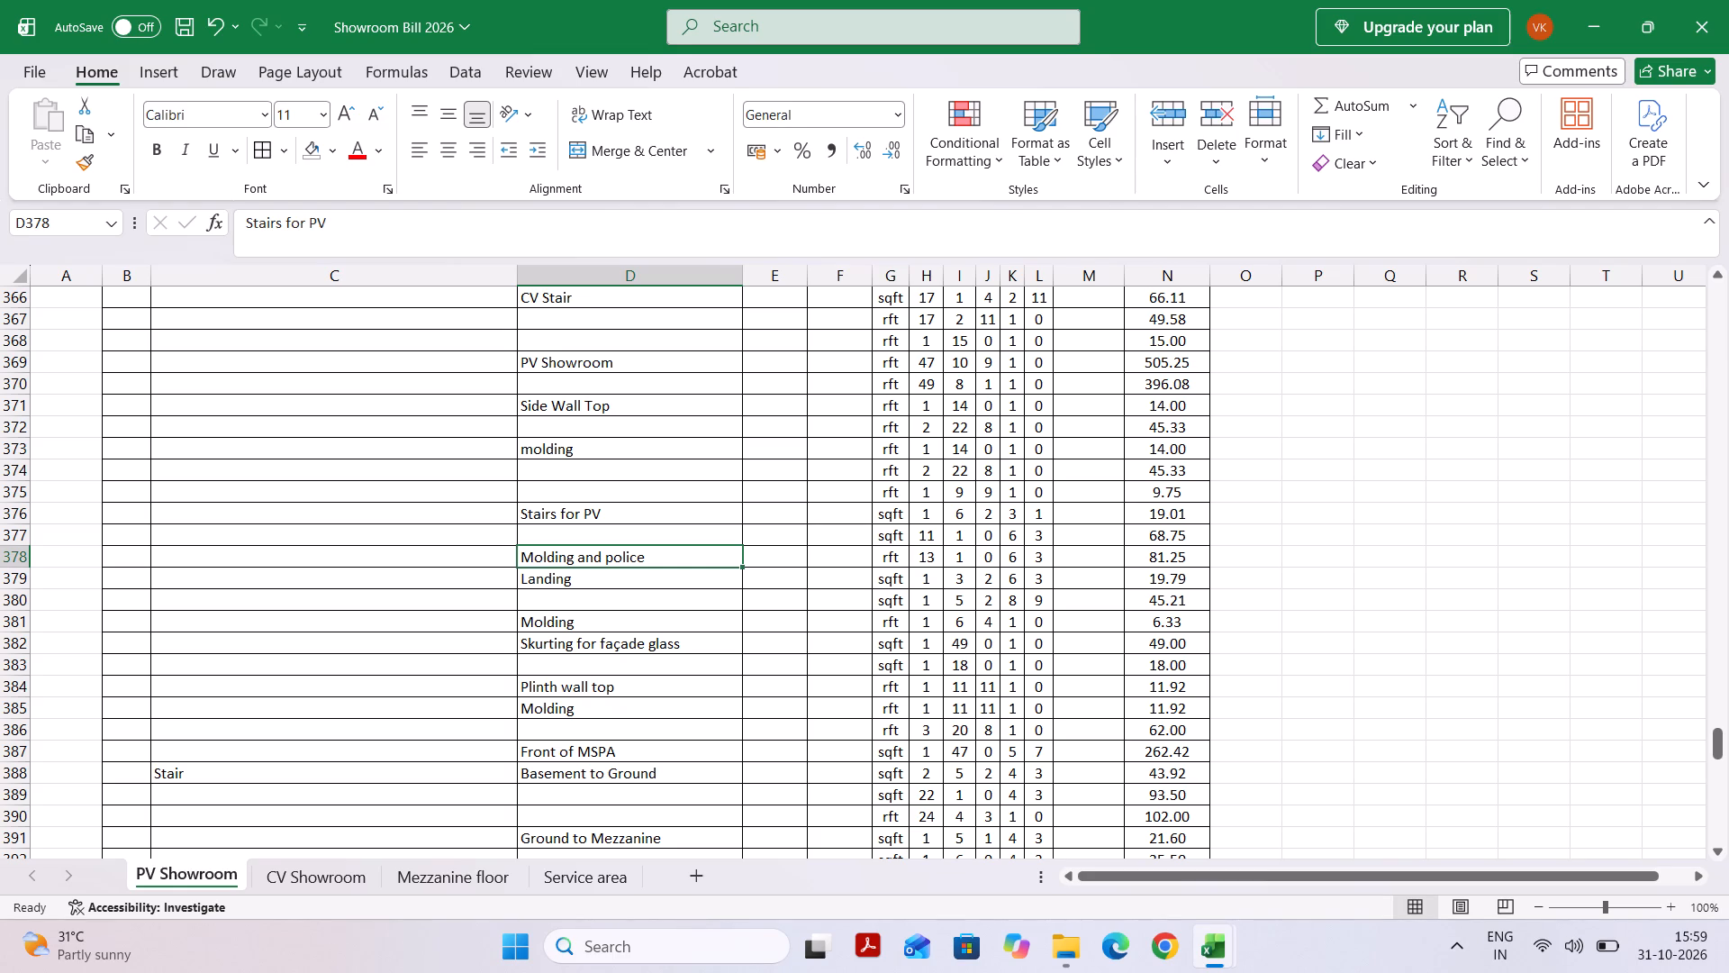
pyautogui.click(638, 594)
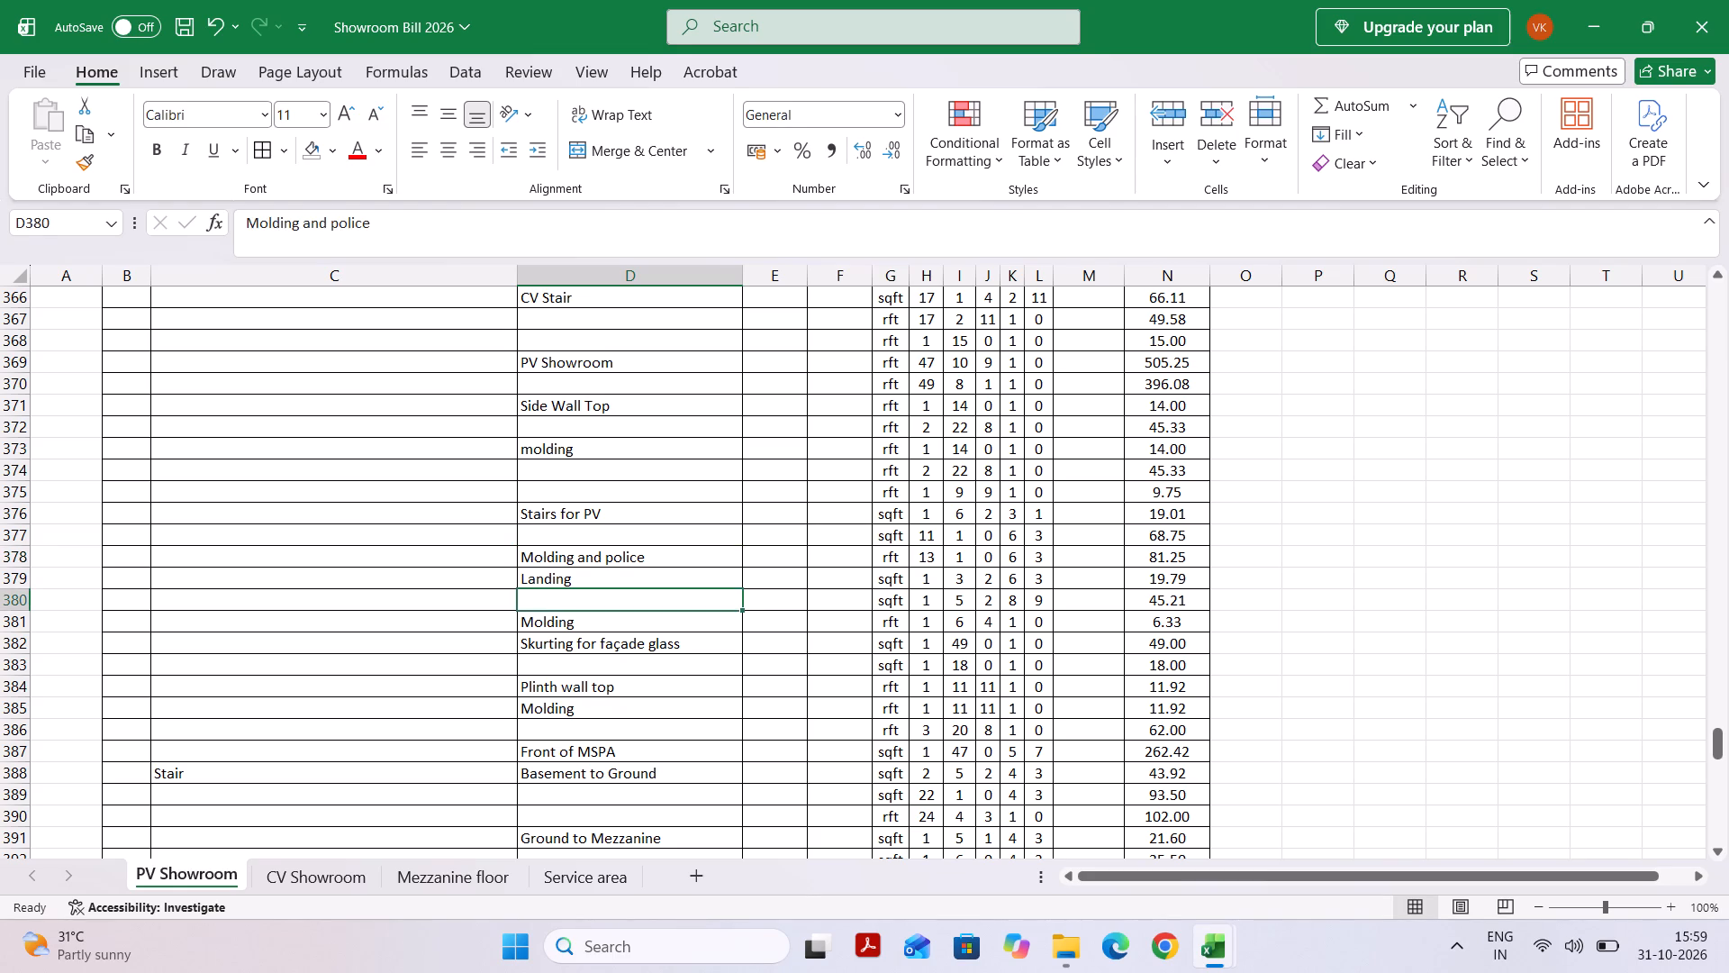
pyautogui.scroll(-1, 651, 590)
pyautogui.click(638, 624)
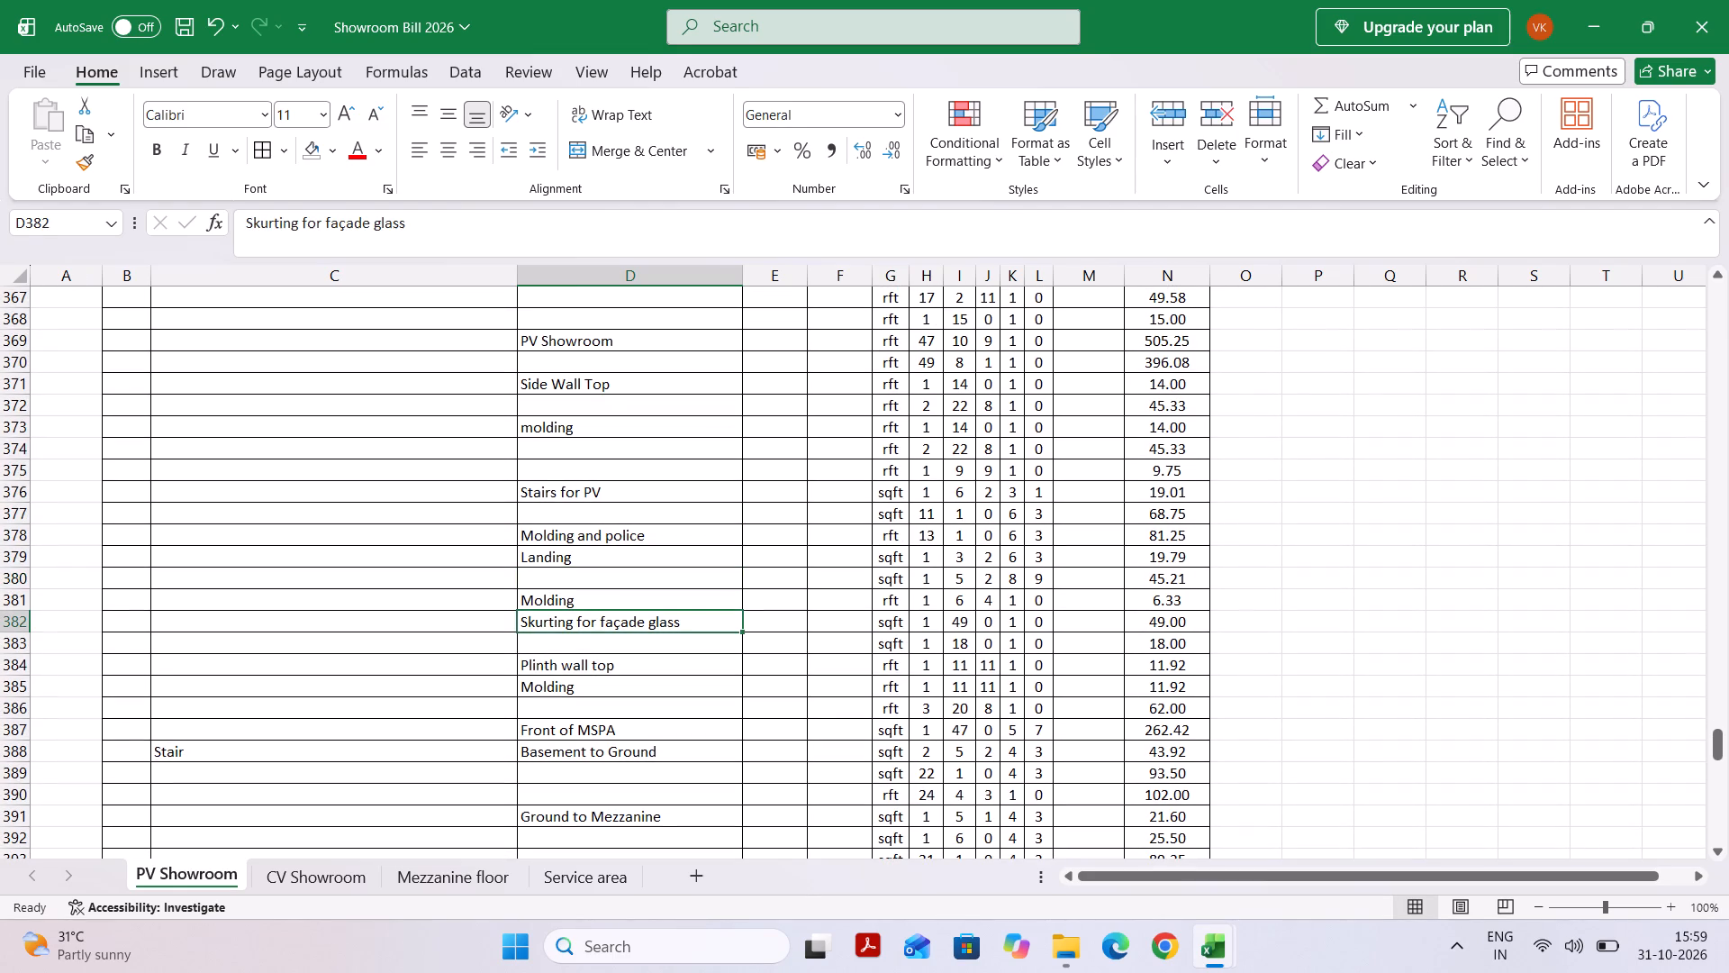
pyautogui.scroll(-1, 638, 624)
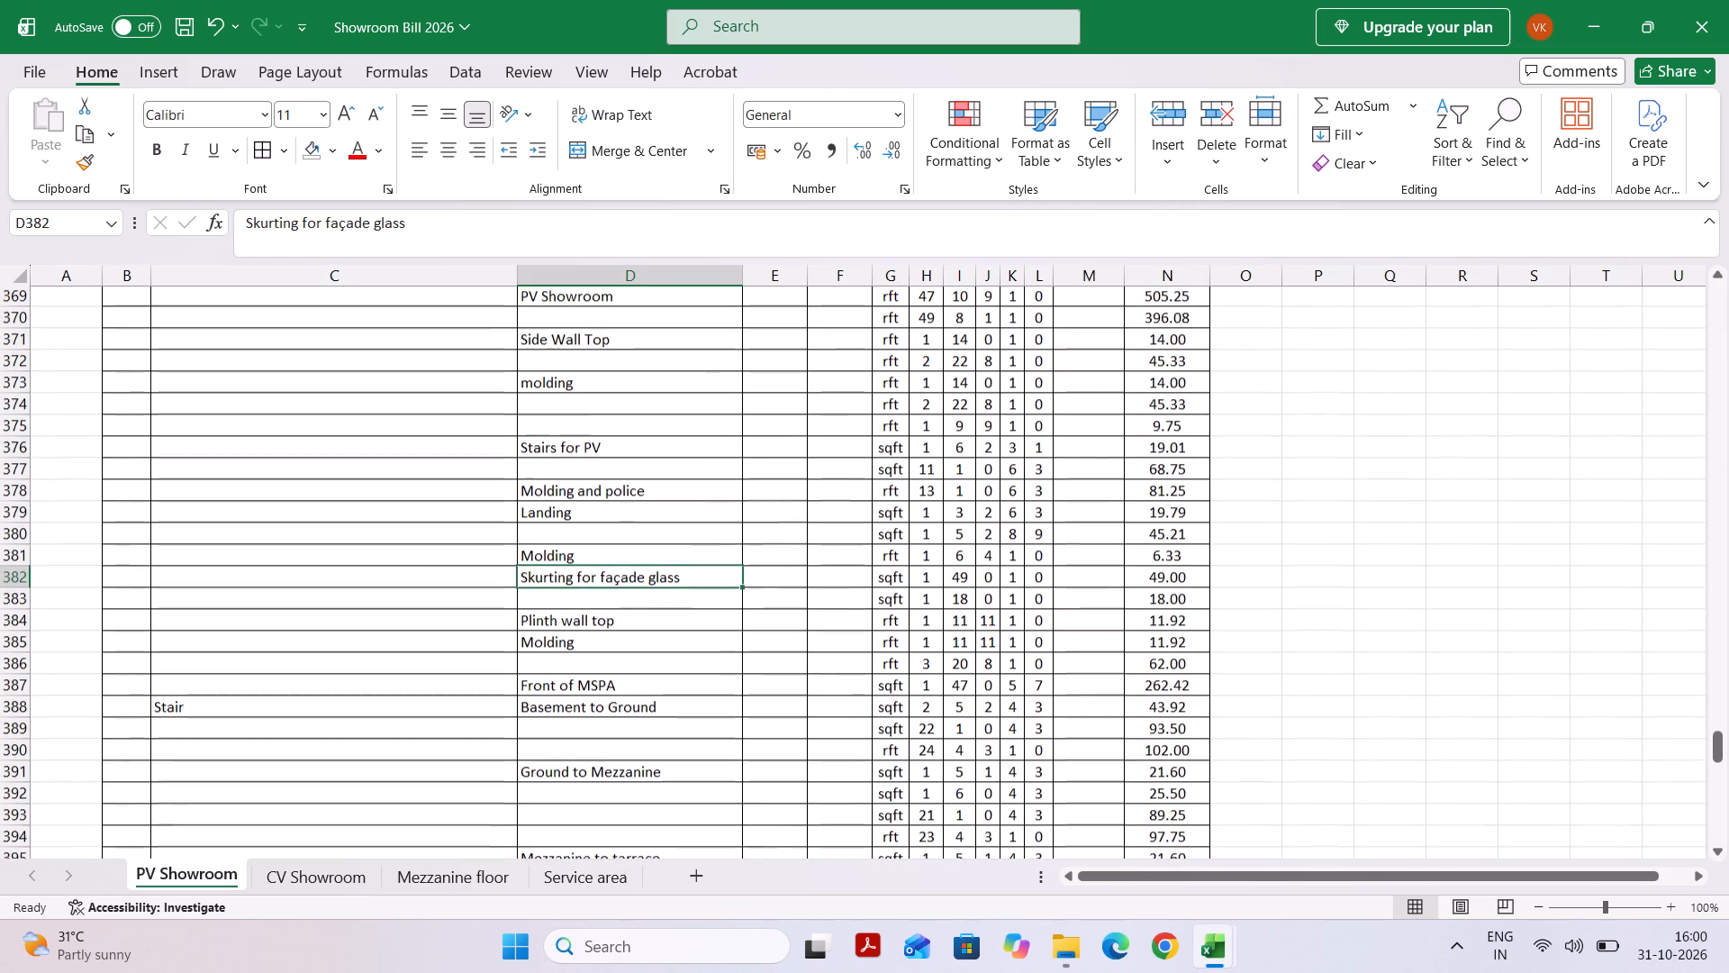
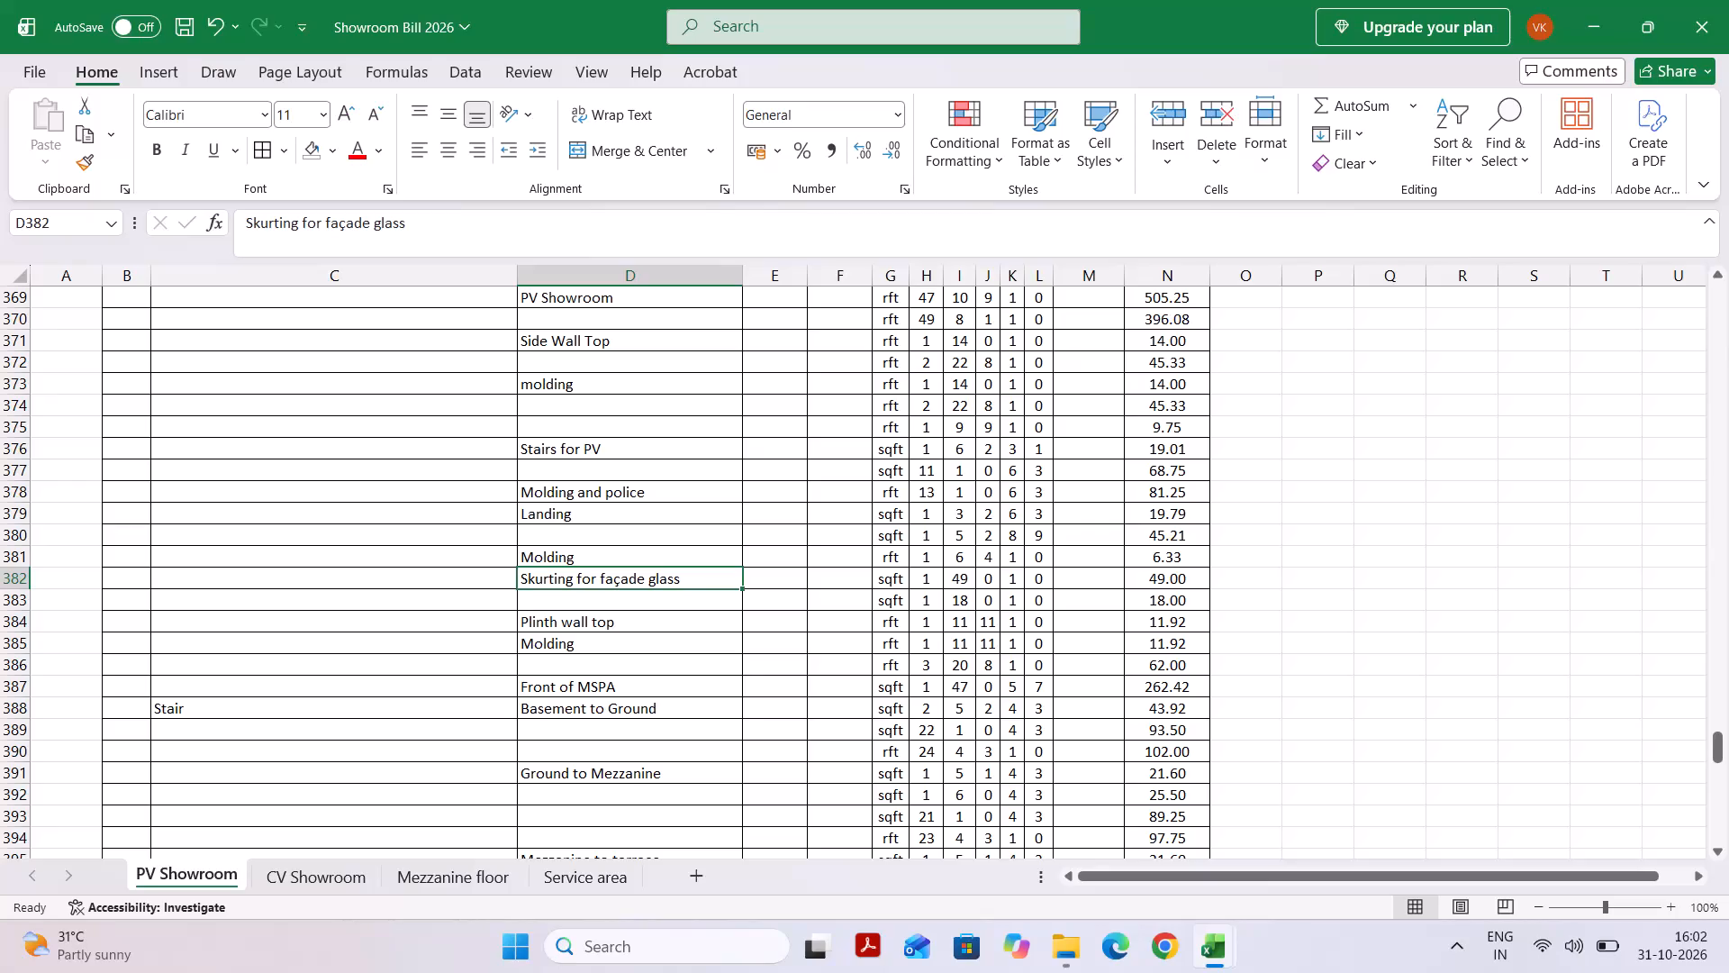
# Recheck the Front Façade granite units and dimensions, especially the façade glass skirting, plinth wall top, molding and Front of MSPA rows.
pyautogui.scroll(1, 622, 641)
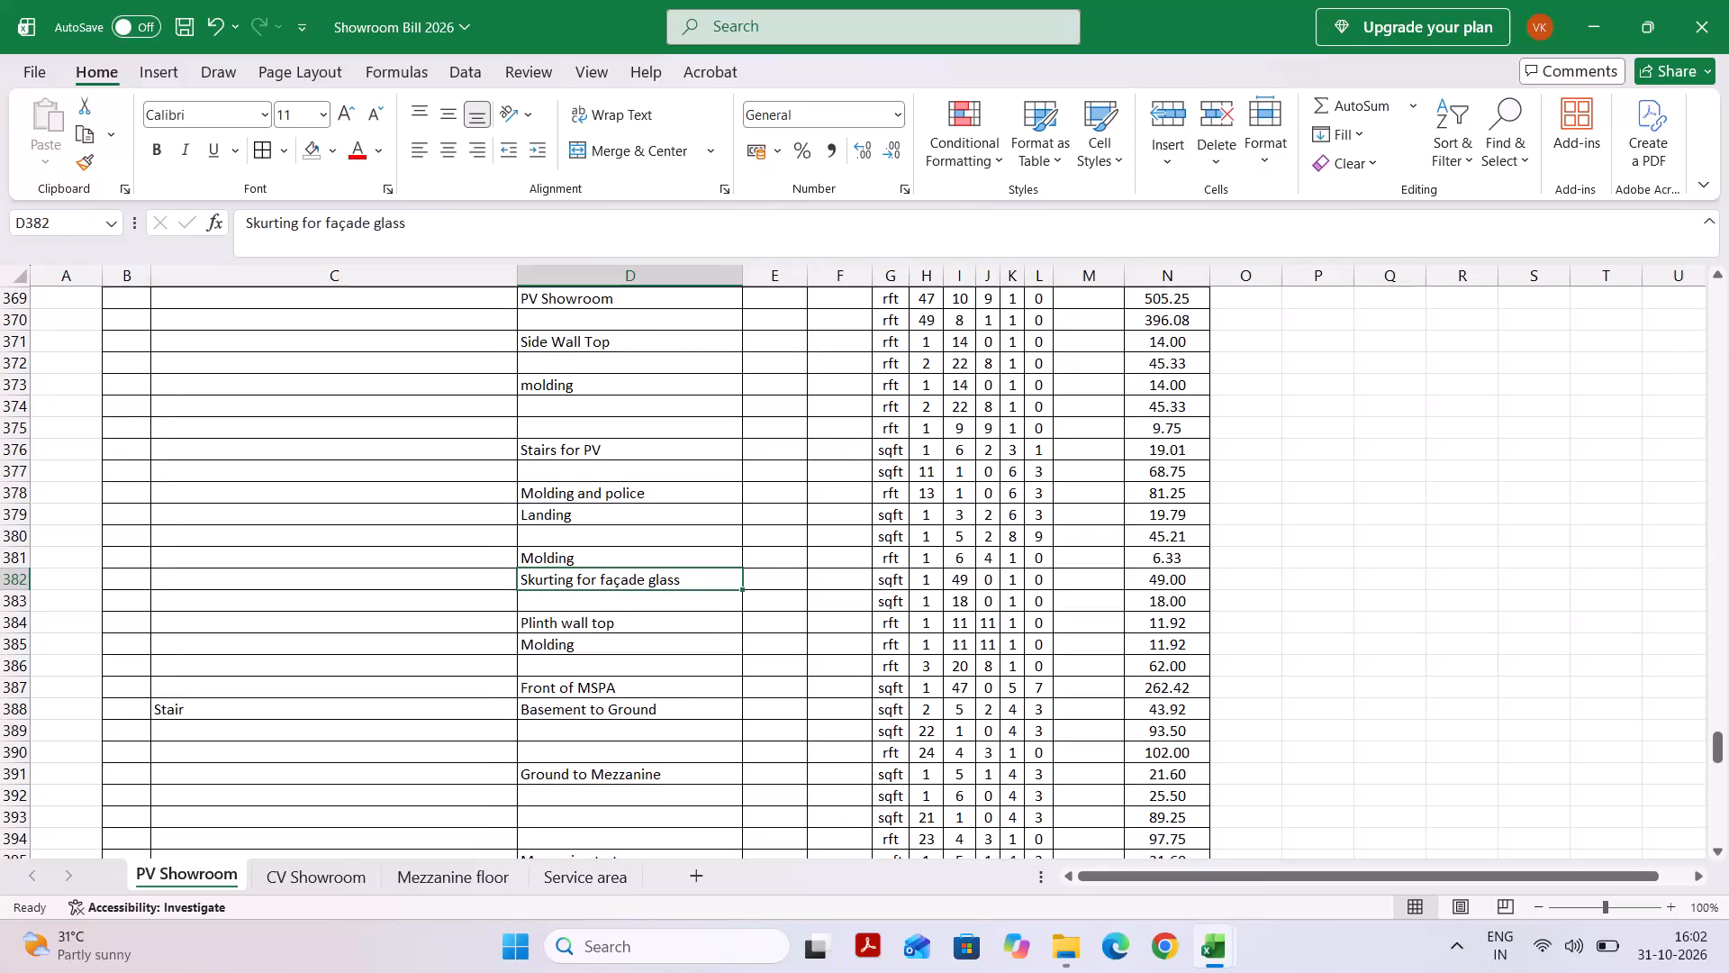
pyautogui.scroll(1, 622, 641)
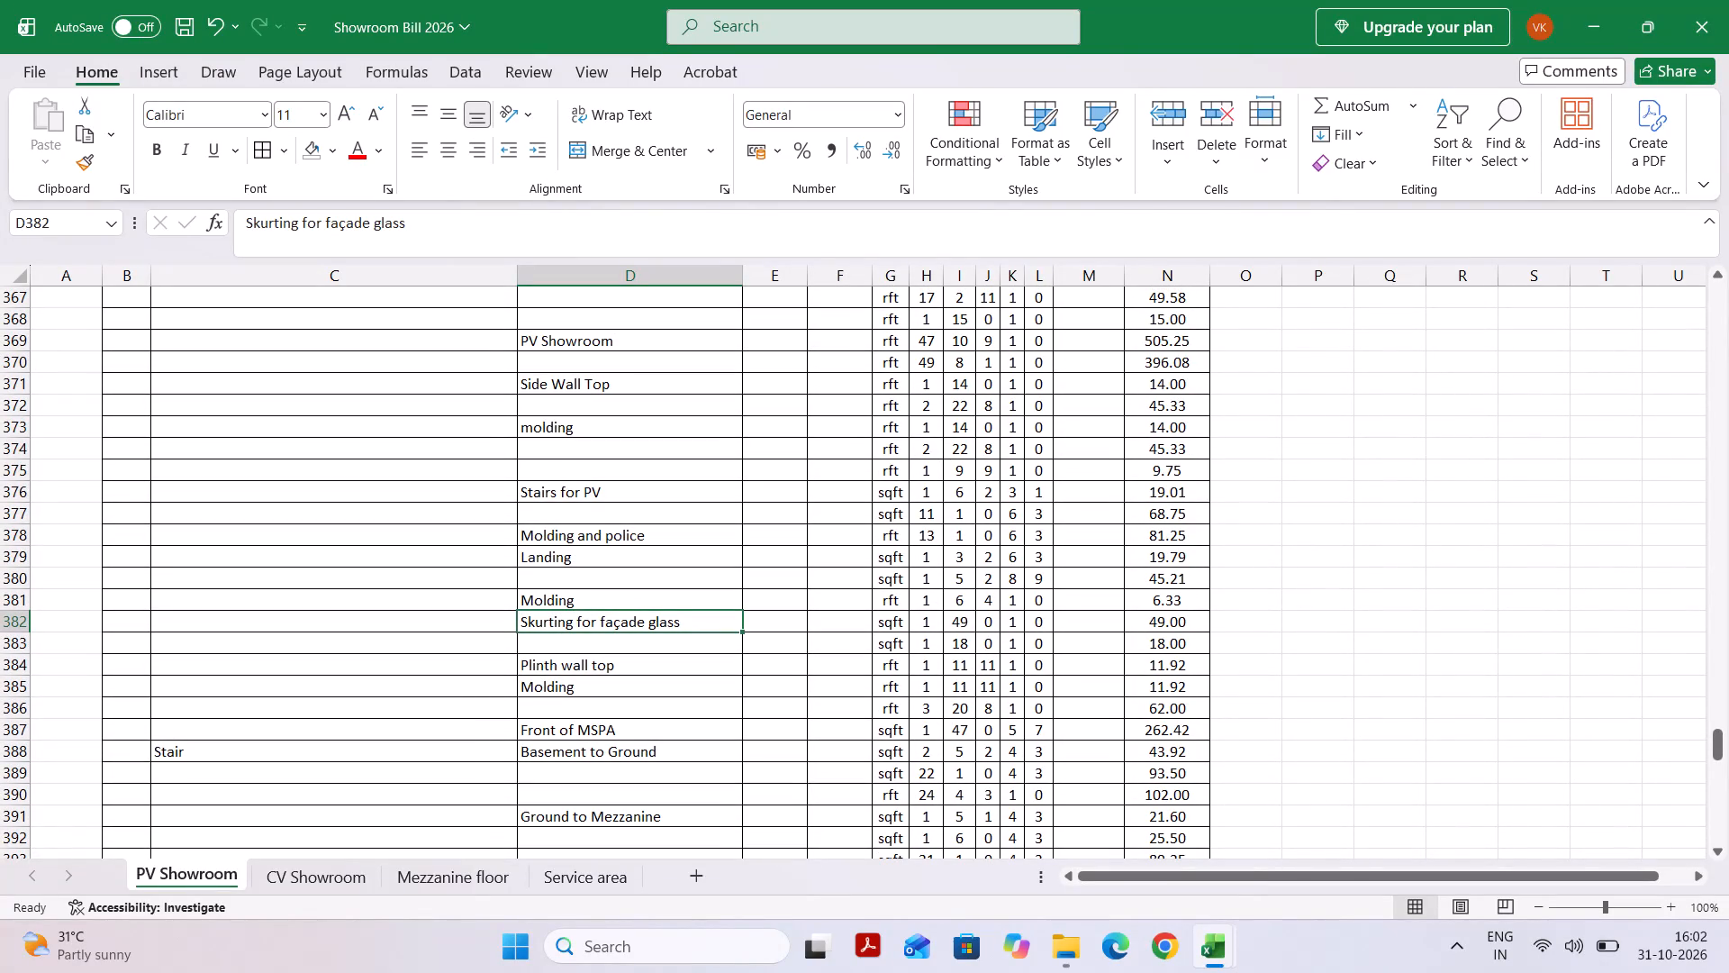
pyautogui.click(985, 611)
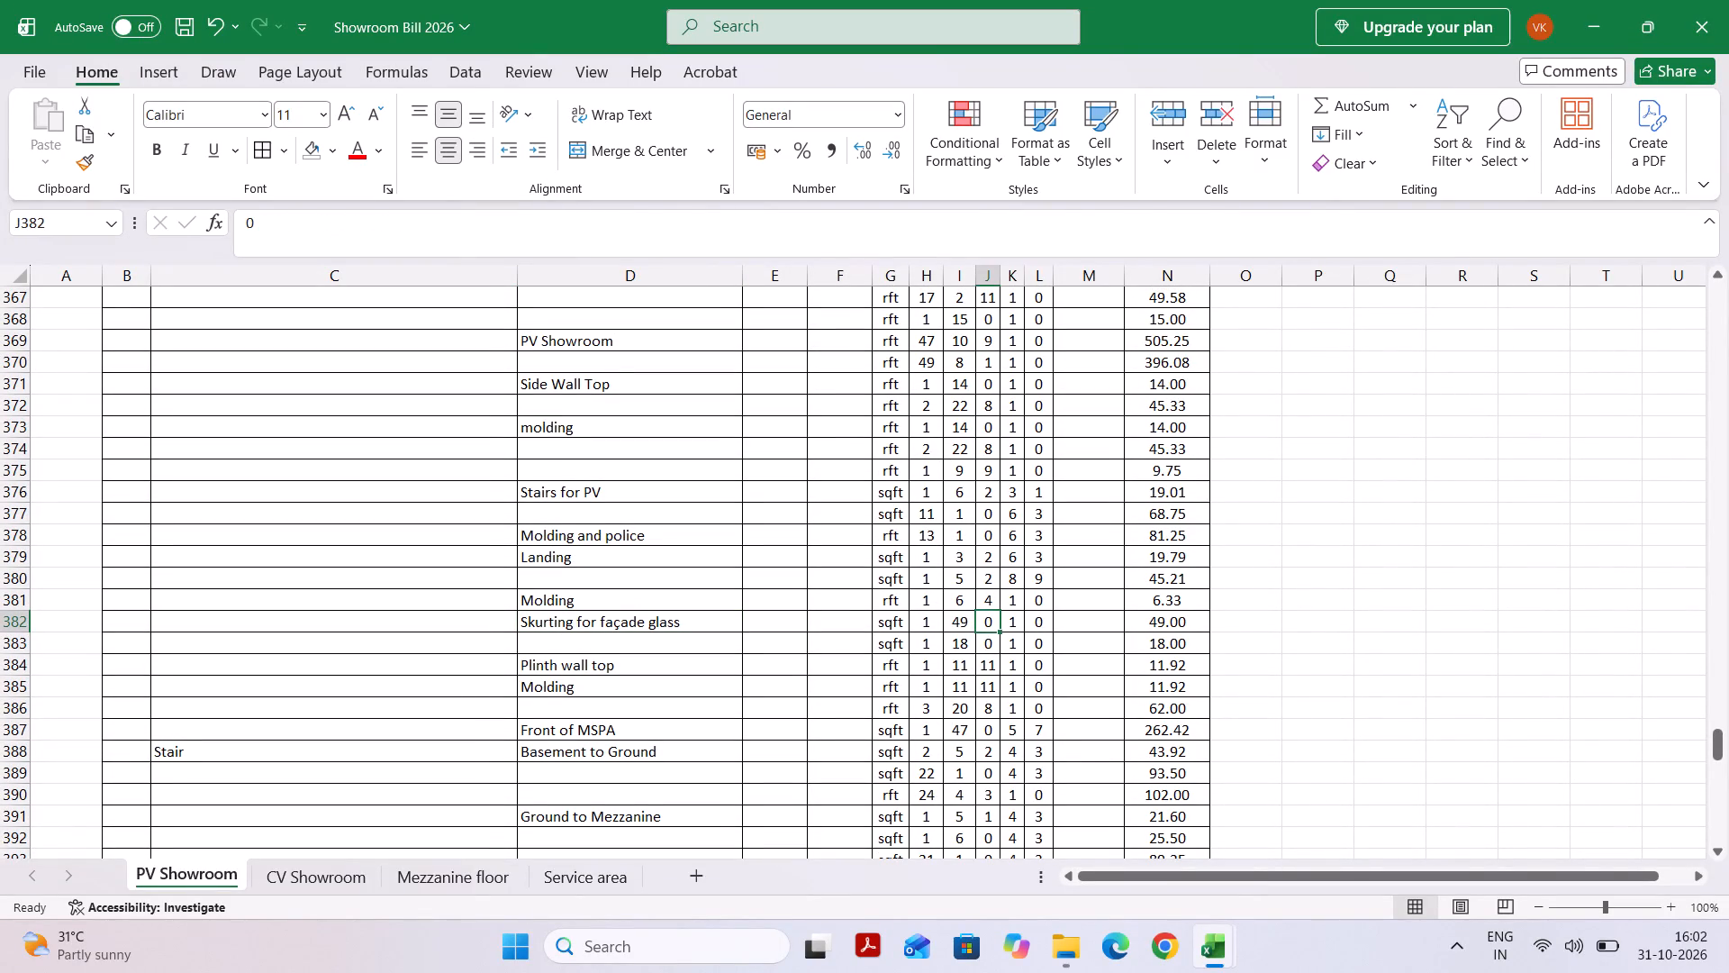
pyautogui.click(904, 654)
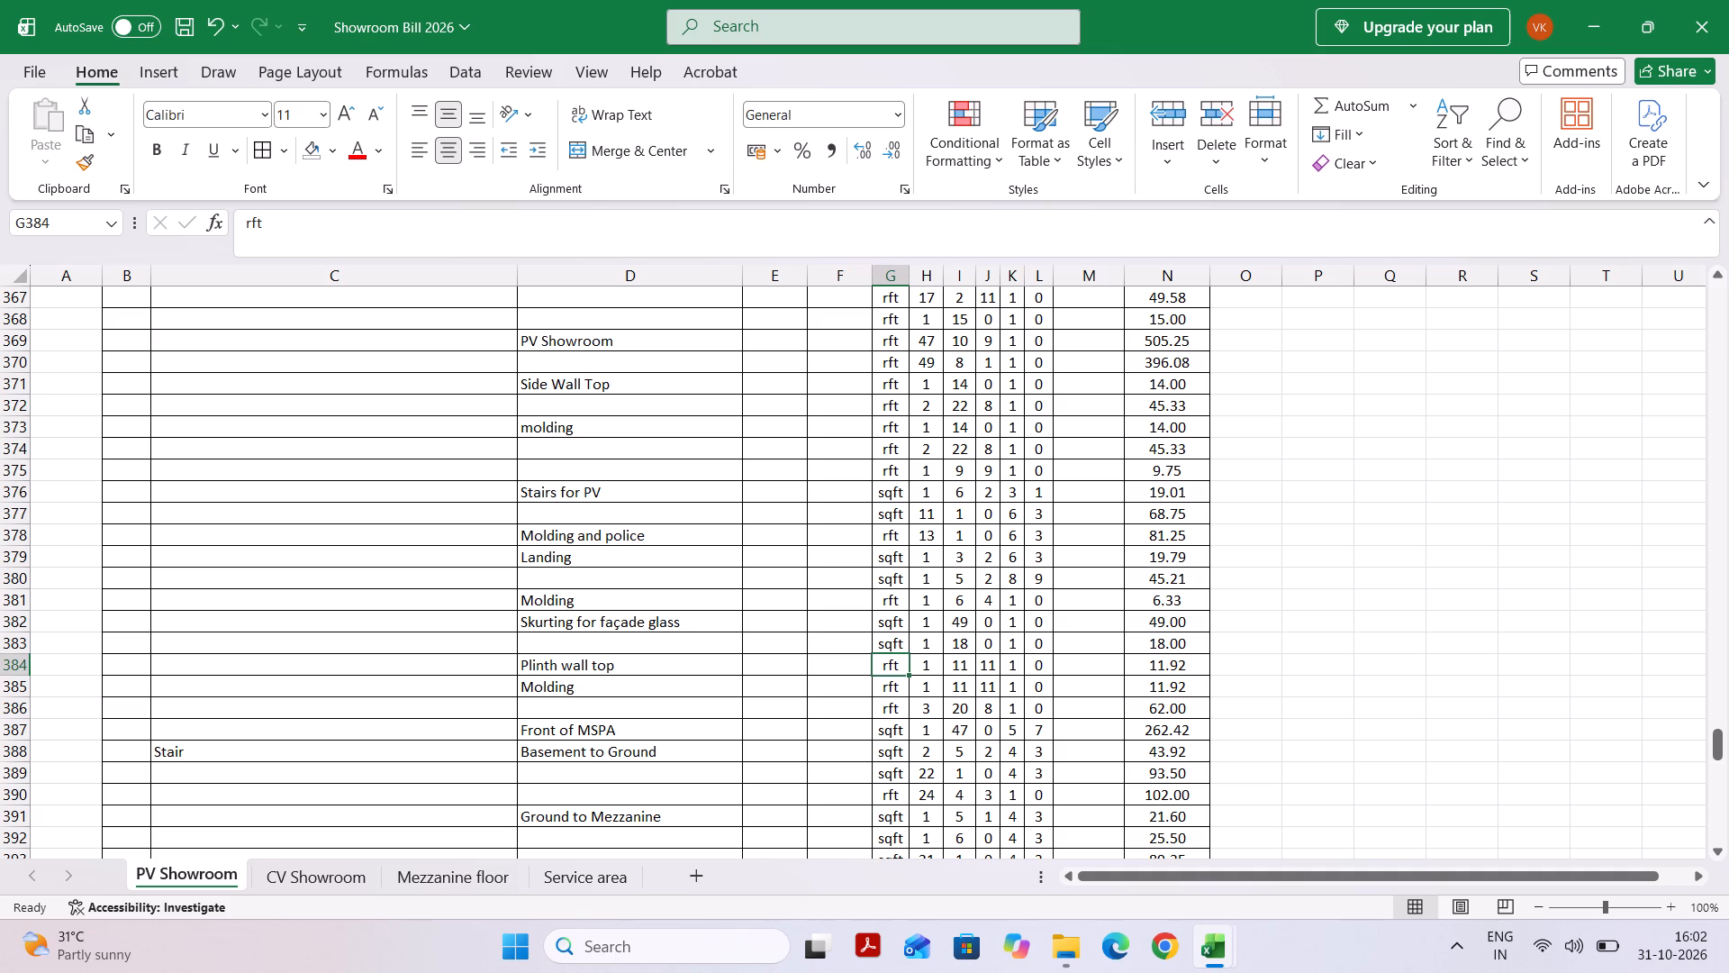
pyautogui.click(958, 664)
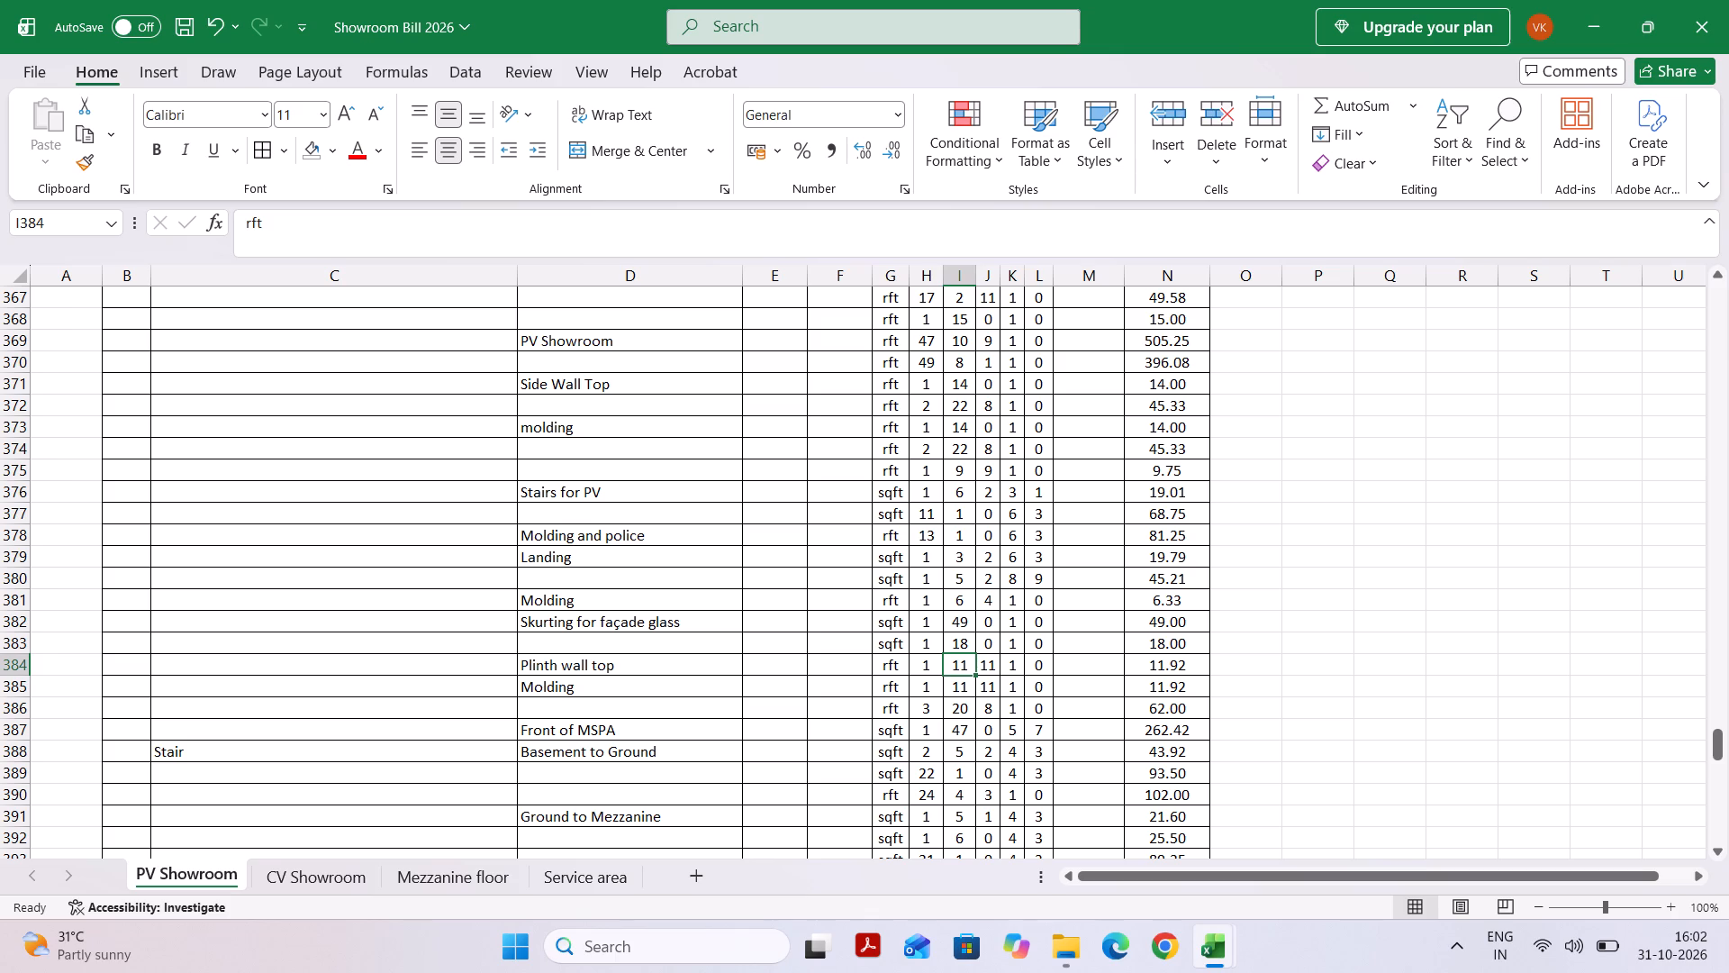
pyautogui.click(955, 702)
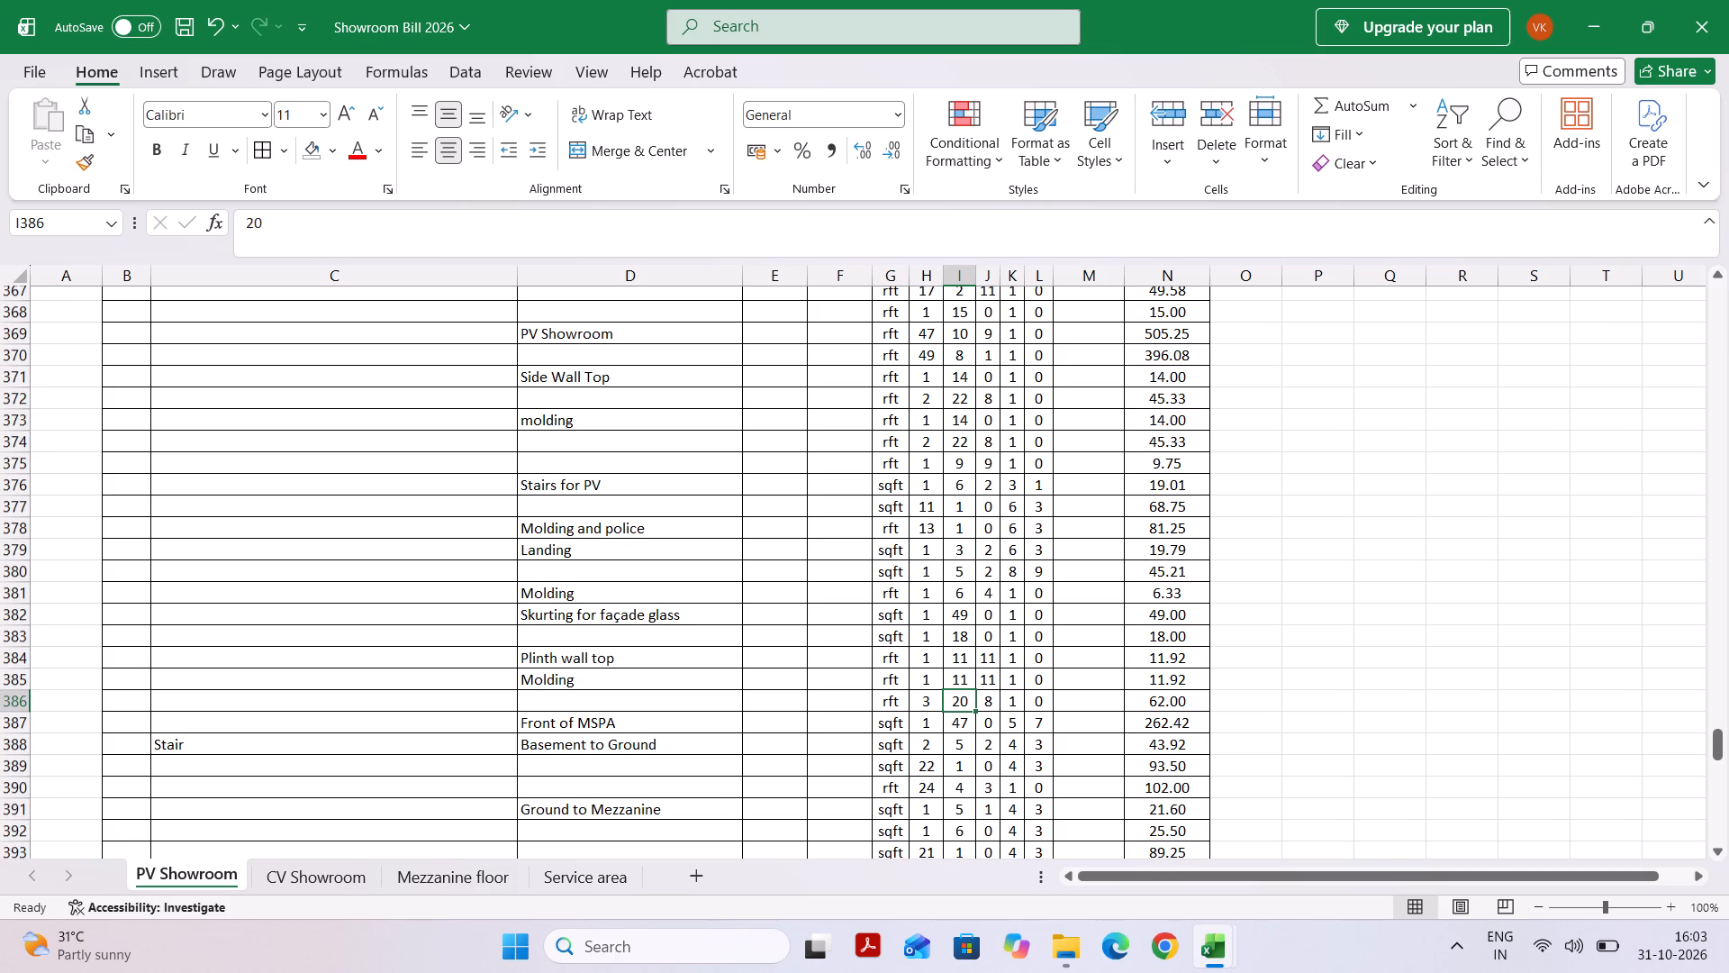
pyautogui.scroll(1, 686, 663)
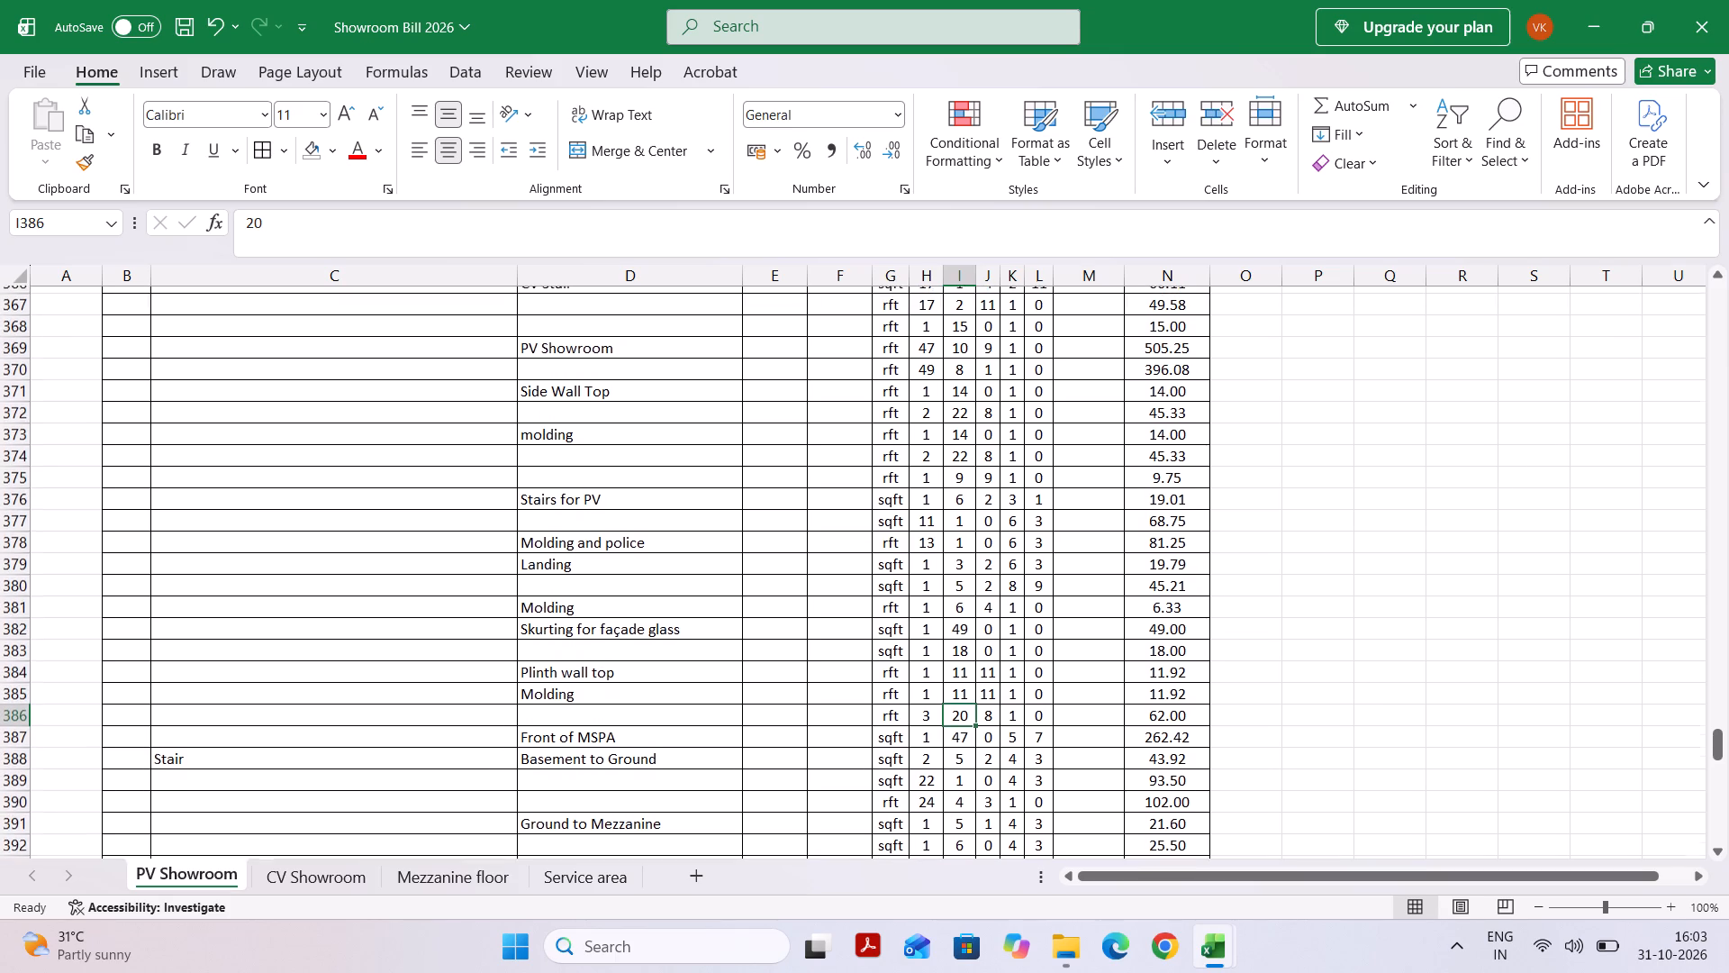
pyautogui.scroll(1, 686, 663)
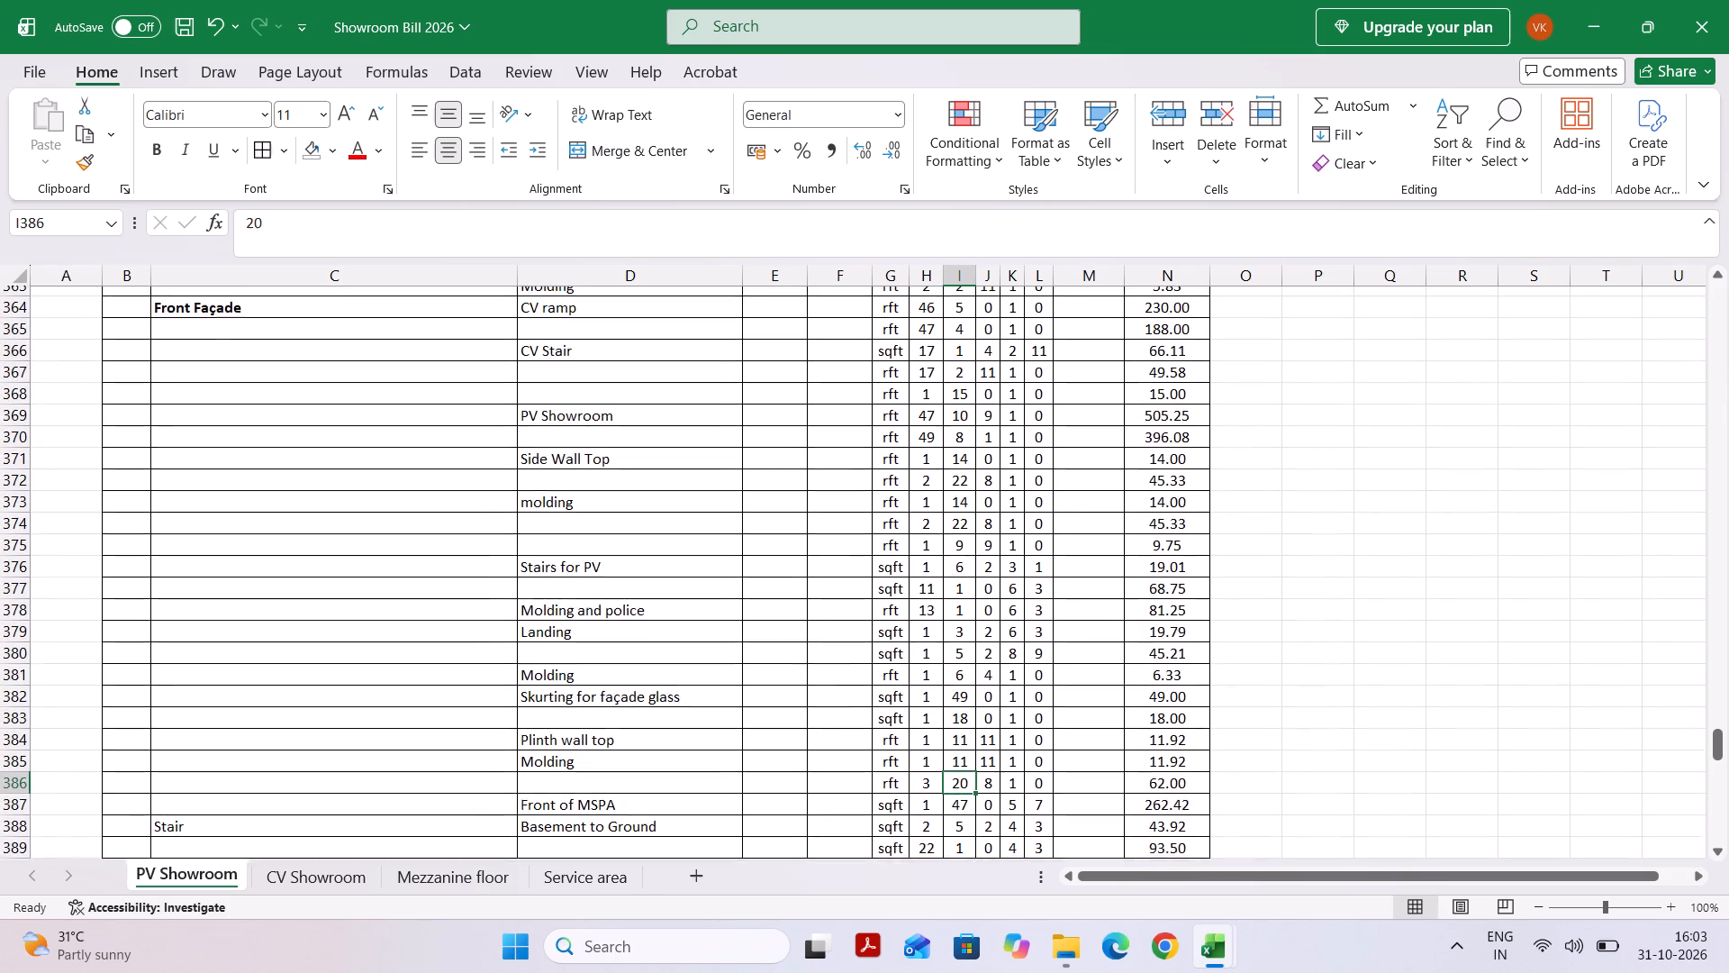
pyautogui.scroll(2, 686, 663)
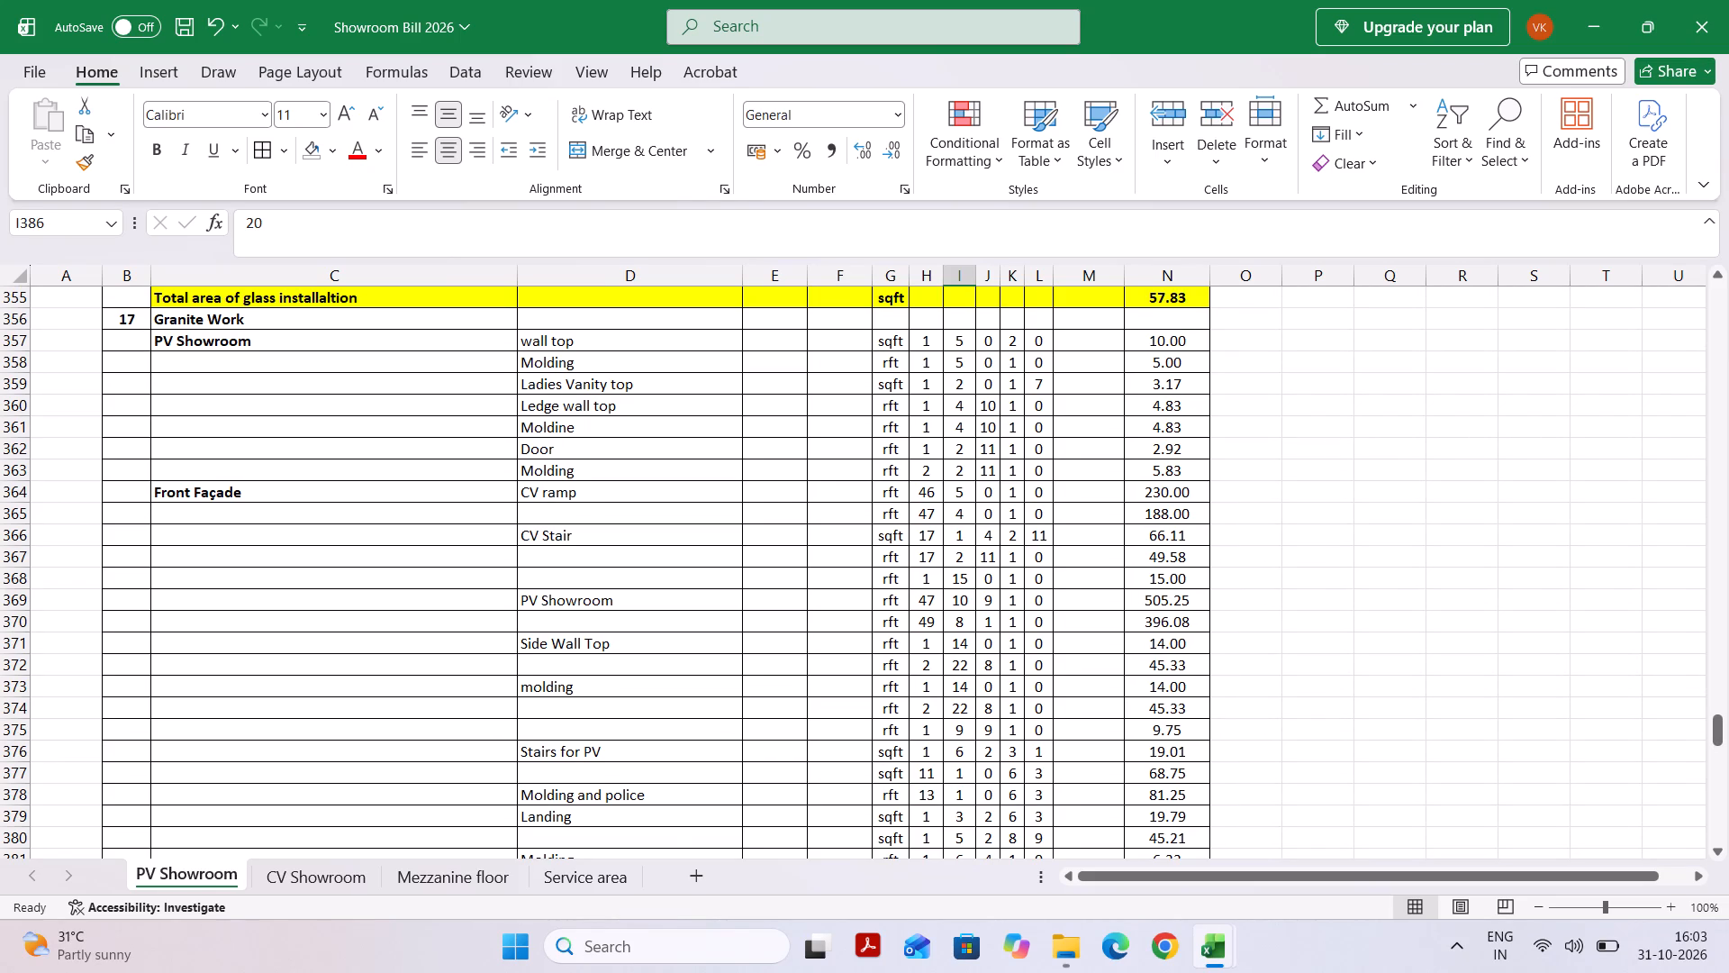
pyautogui.scroll(-2, 592, 514)
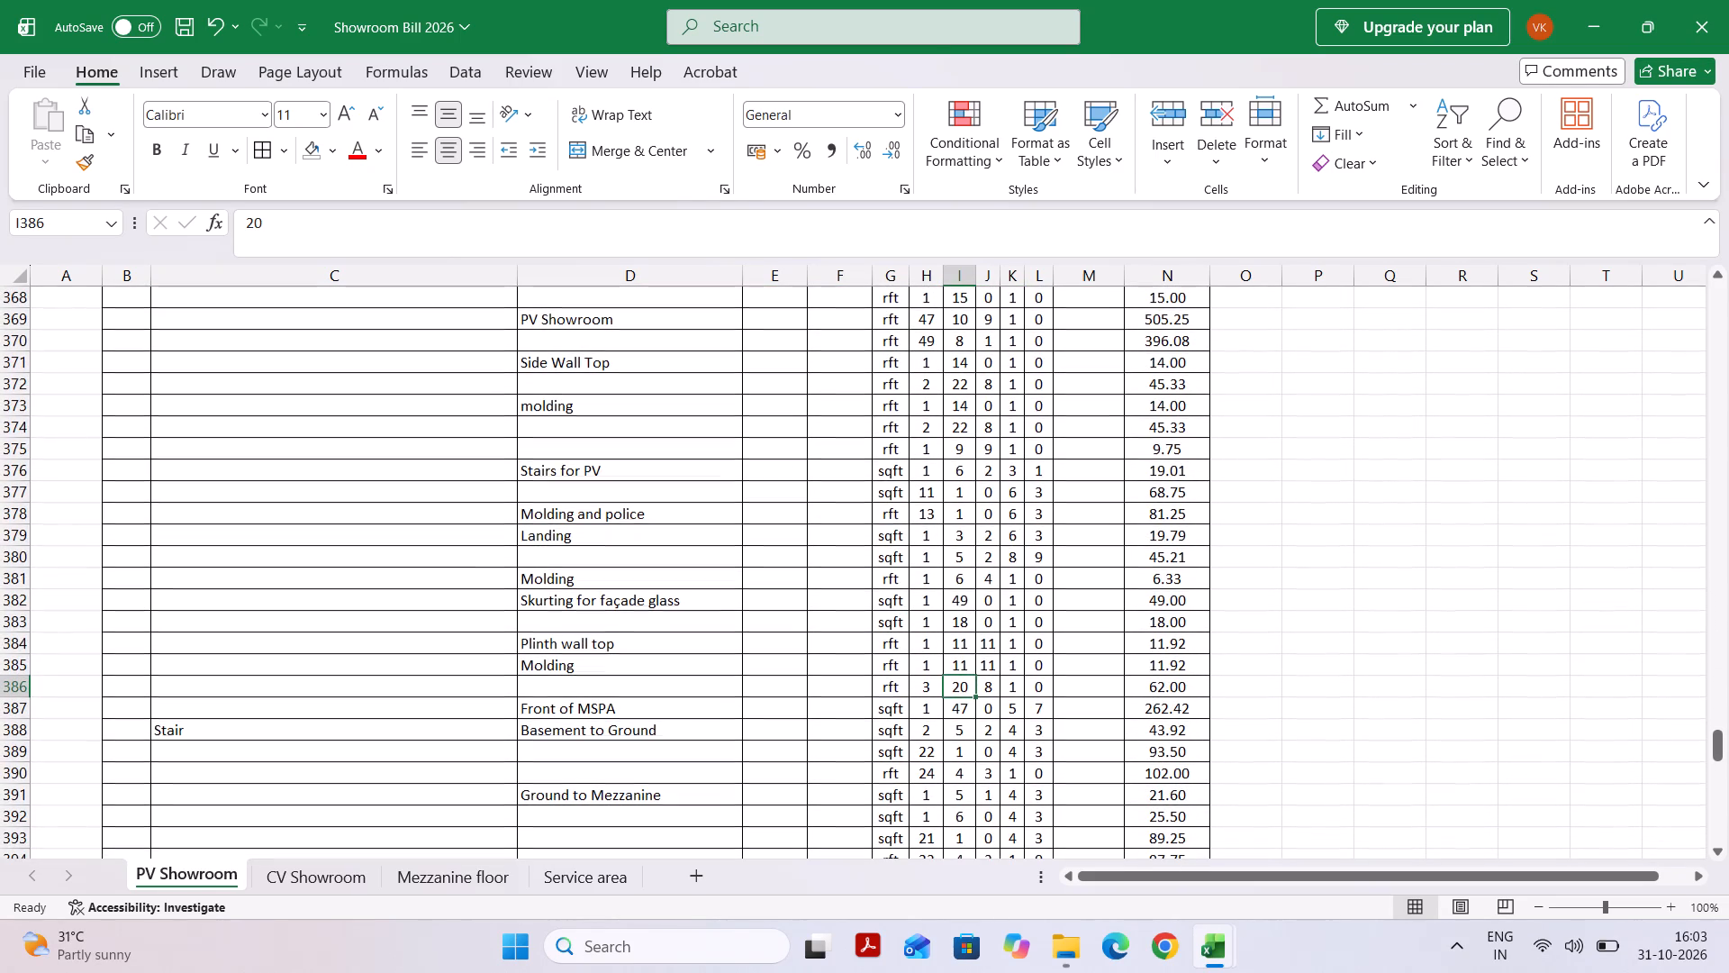
pyautogui.click(573, 647)
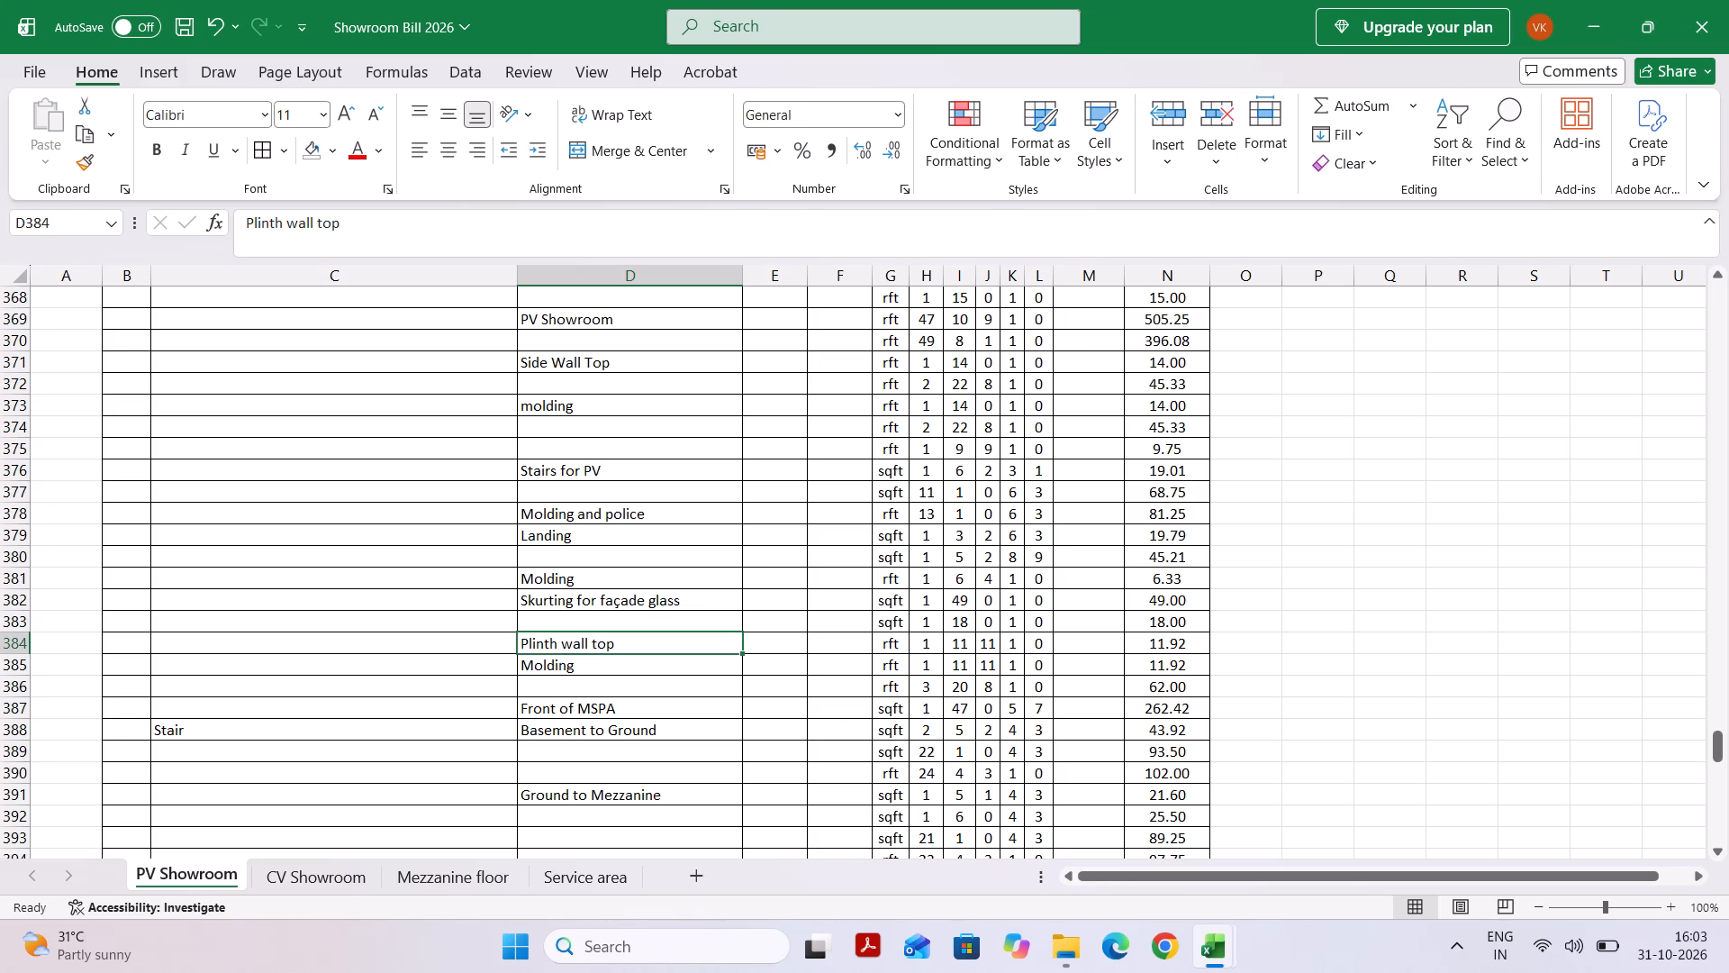
pyautogui.click(620, 592)
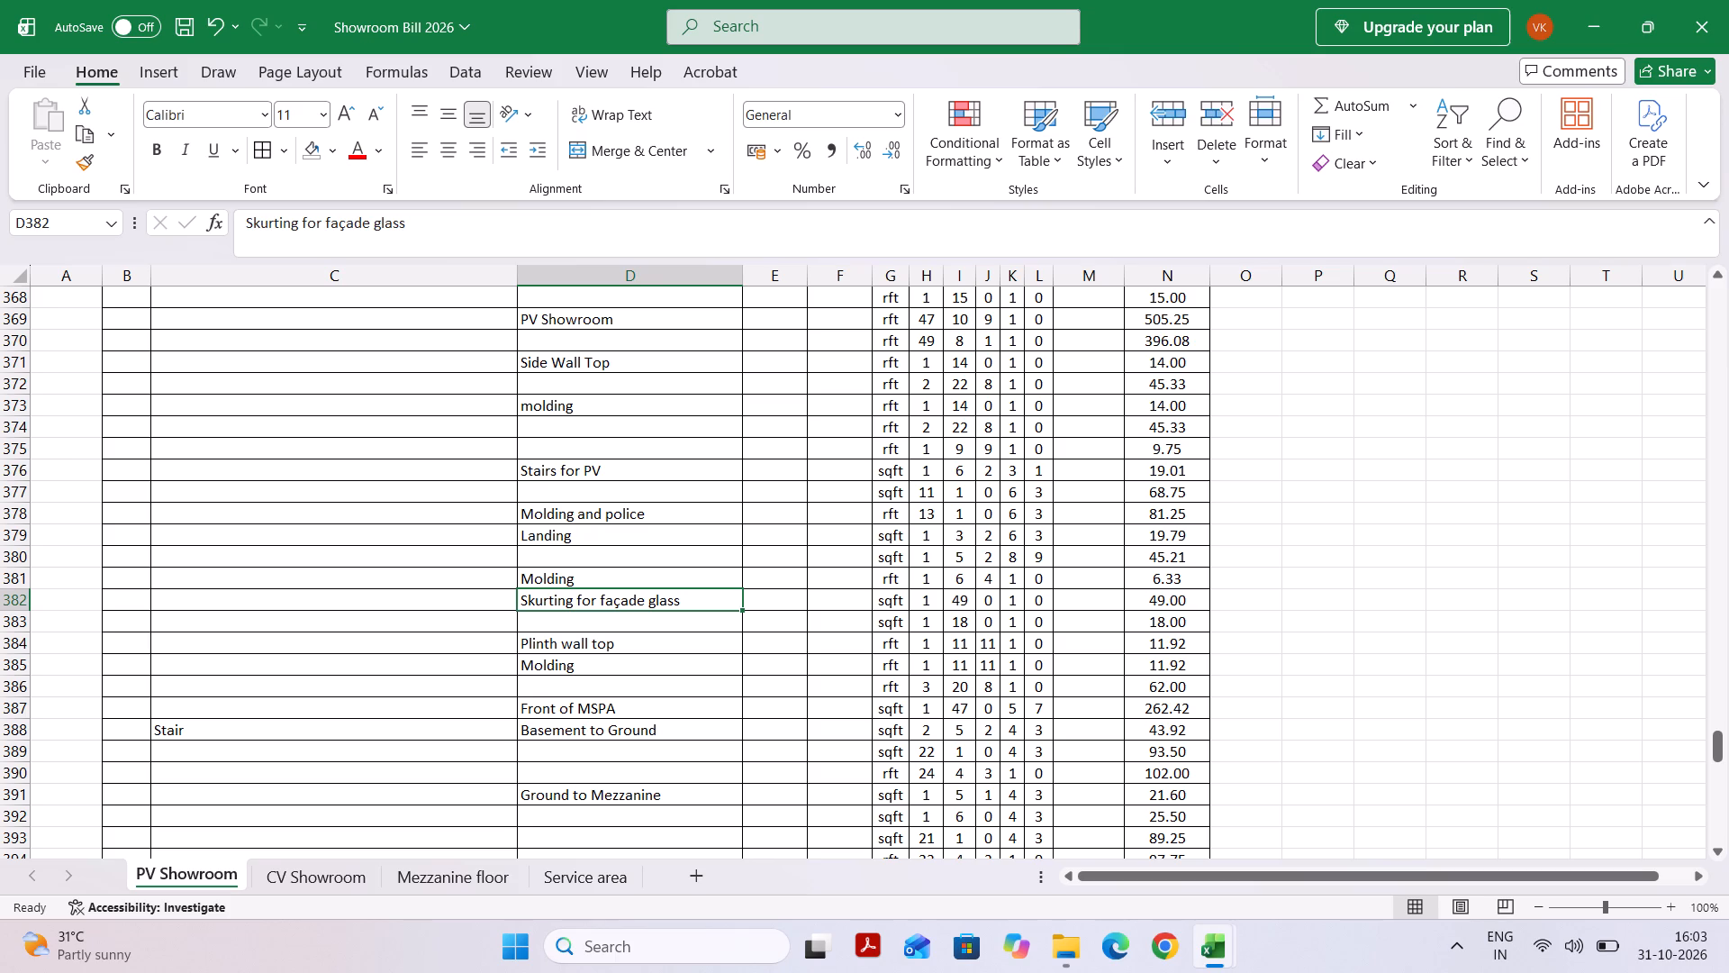
pyautogui.click(694, 670)
pyautogui.click(637, 706)
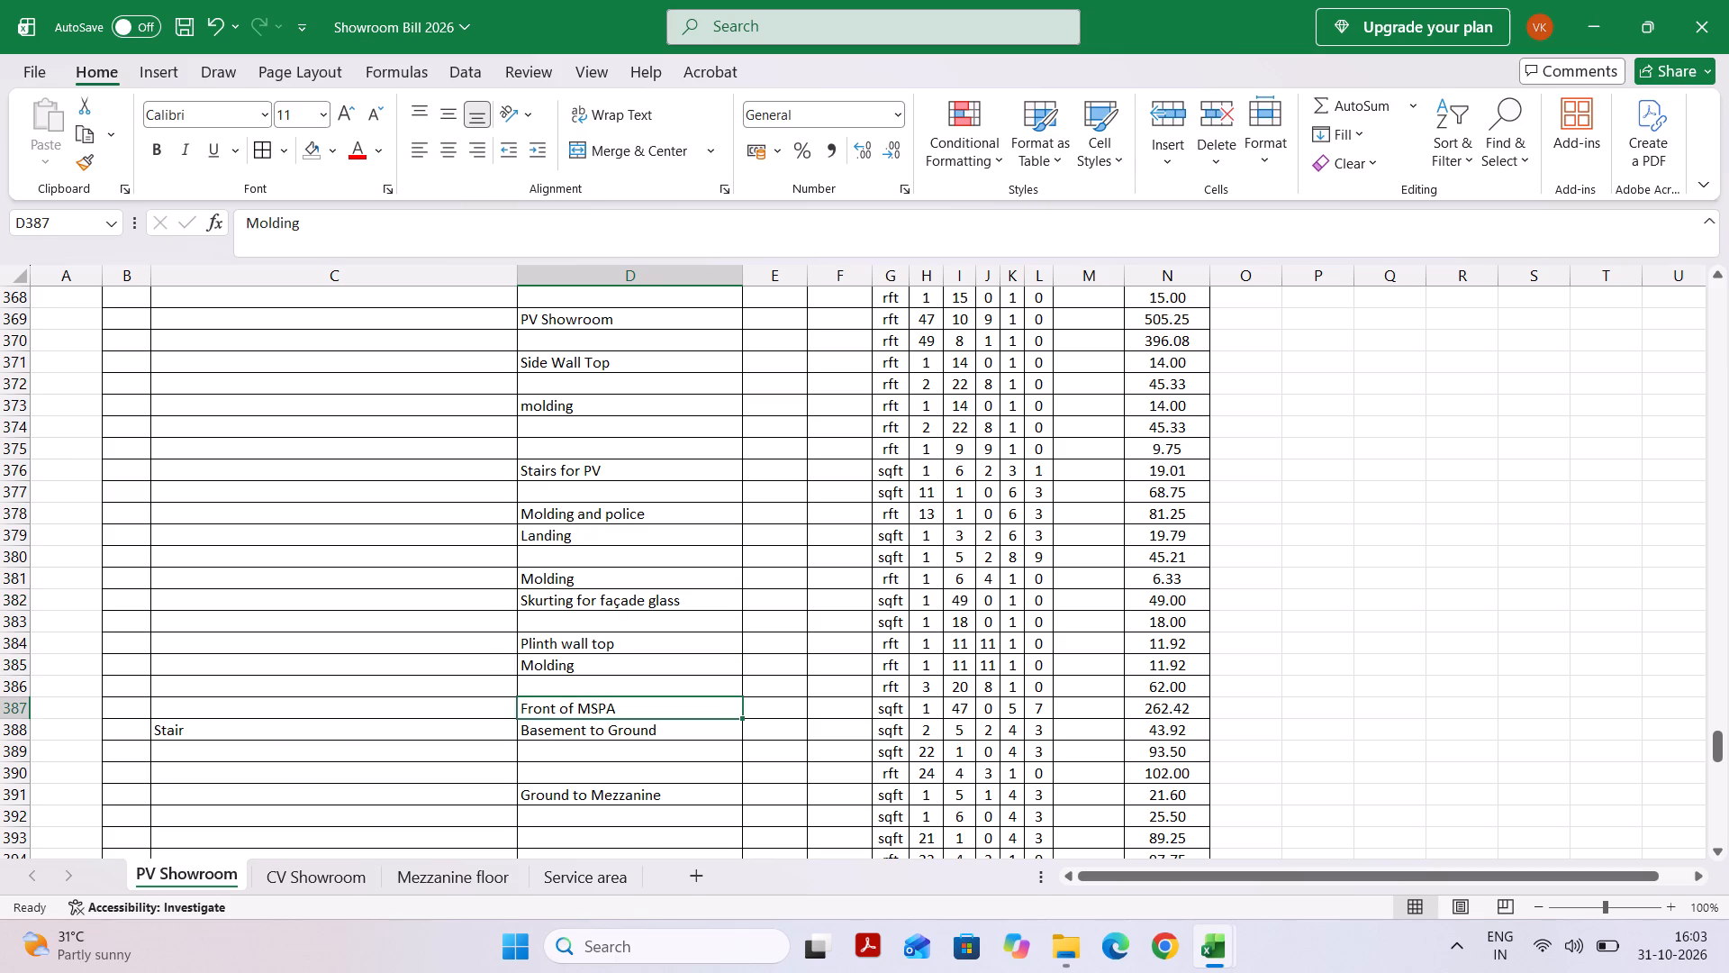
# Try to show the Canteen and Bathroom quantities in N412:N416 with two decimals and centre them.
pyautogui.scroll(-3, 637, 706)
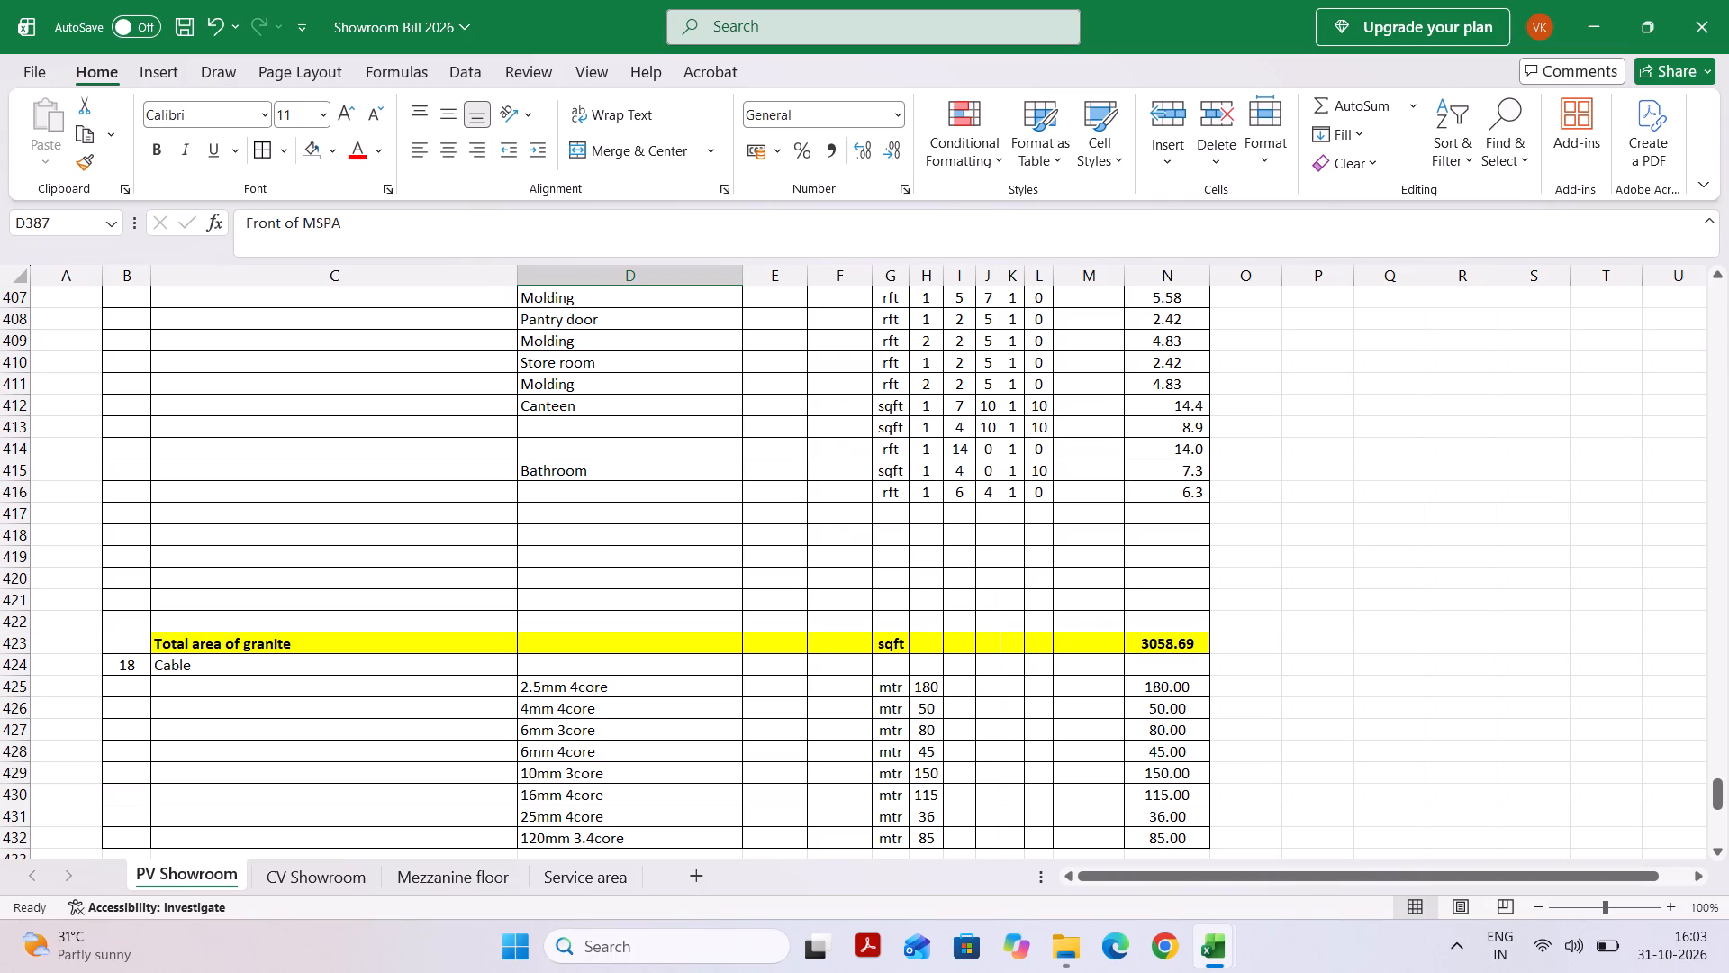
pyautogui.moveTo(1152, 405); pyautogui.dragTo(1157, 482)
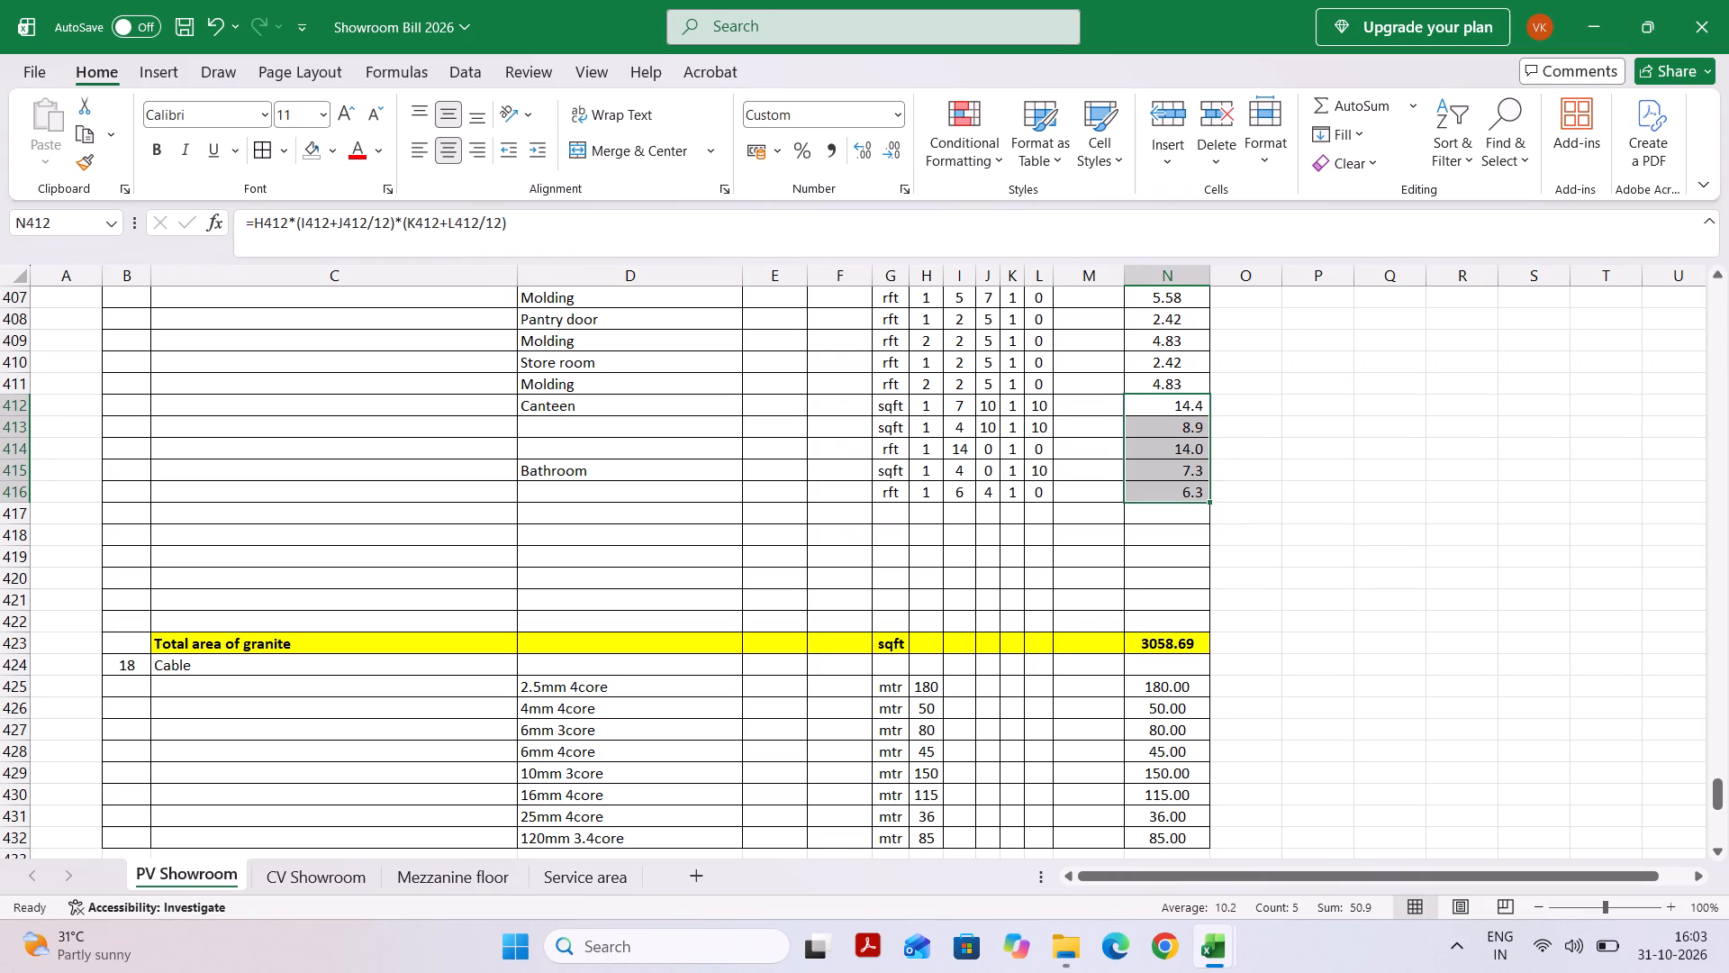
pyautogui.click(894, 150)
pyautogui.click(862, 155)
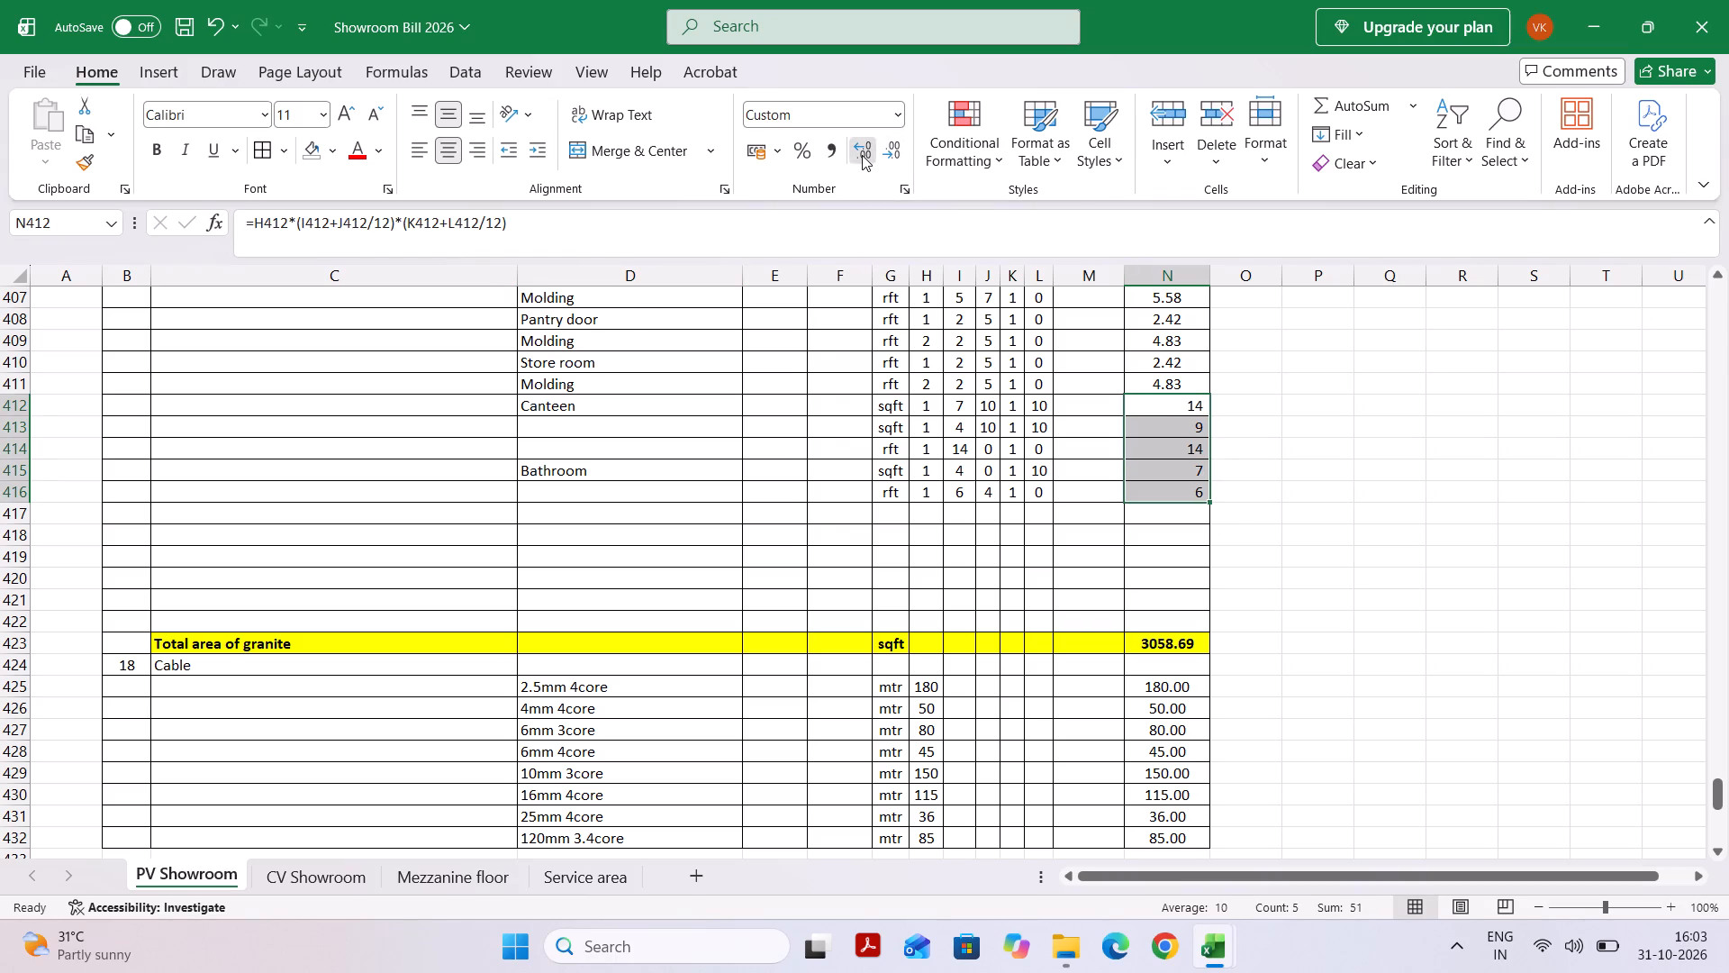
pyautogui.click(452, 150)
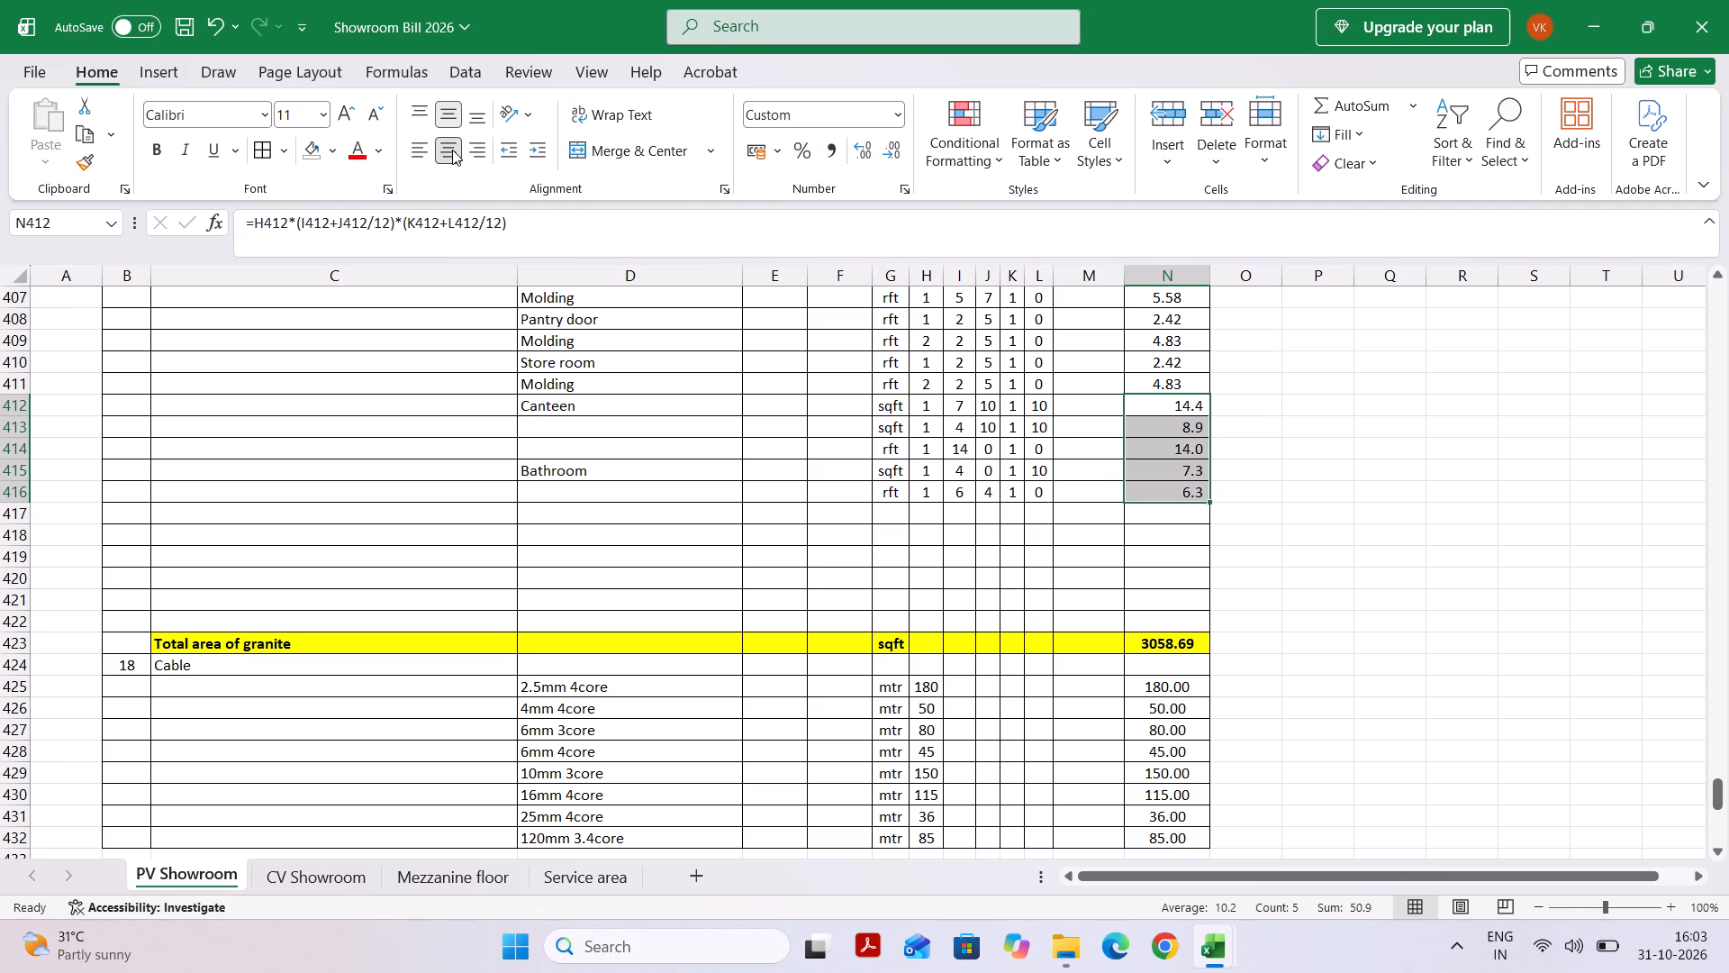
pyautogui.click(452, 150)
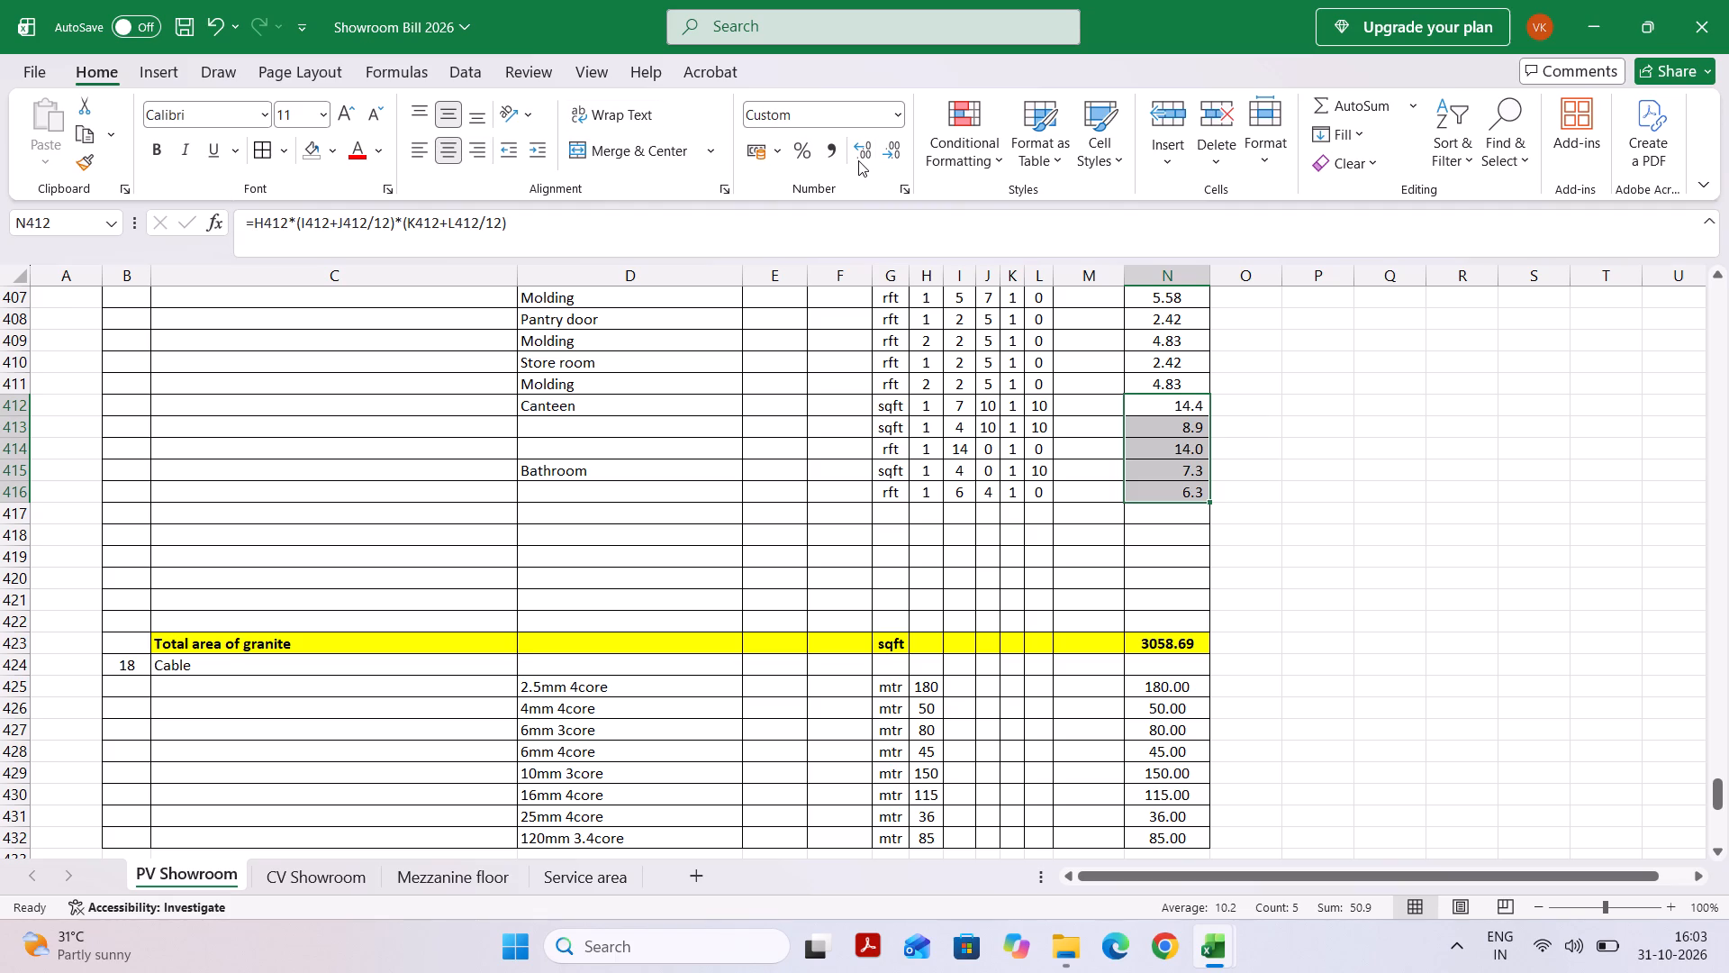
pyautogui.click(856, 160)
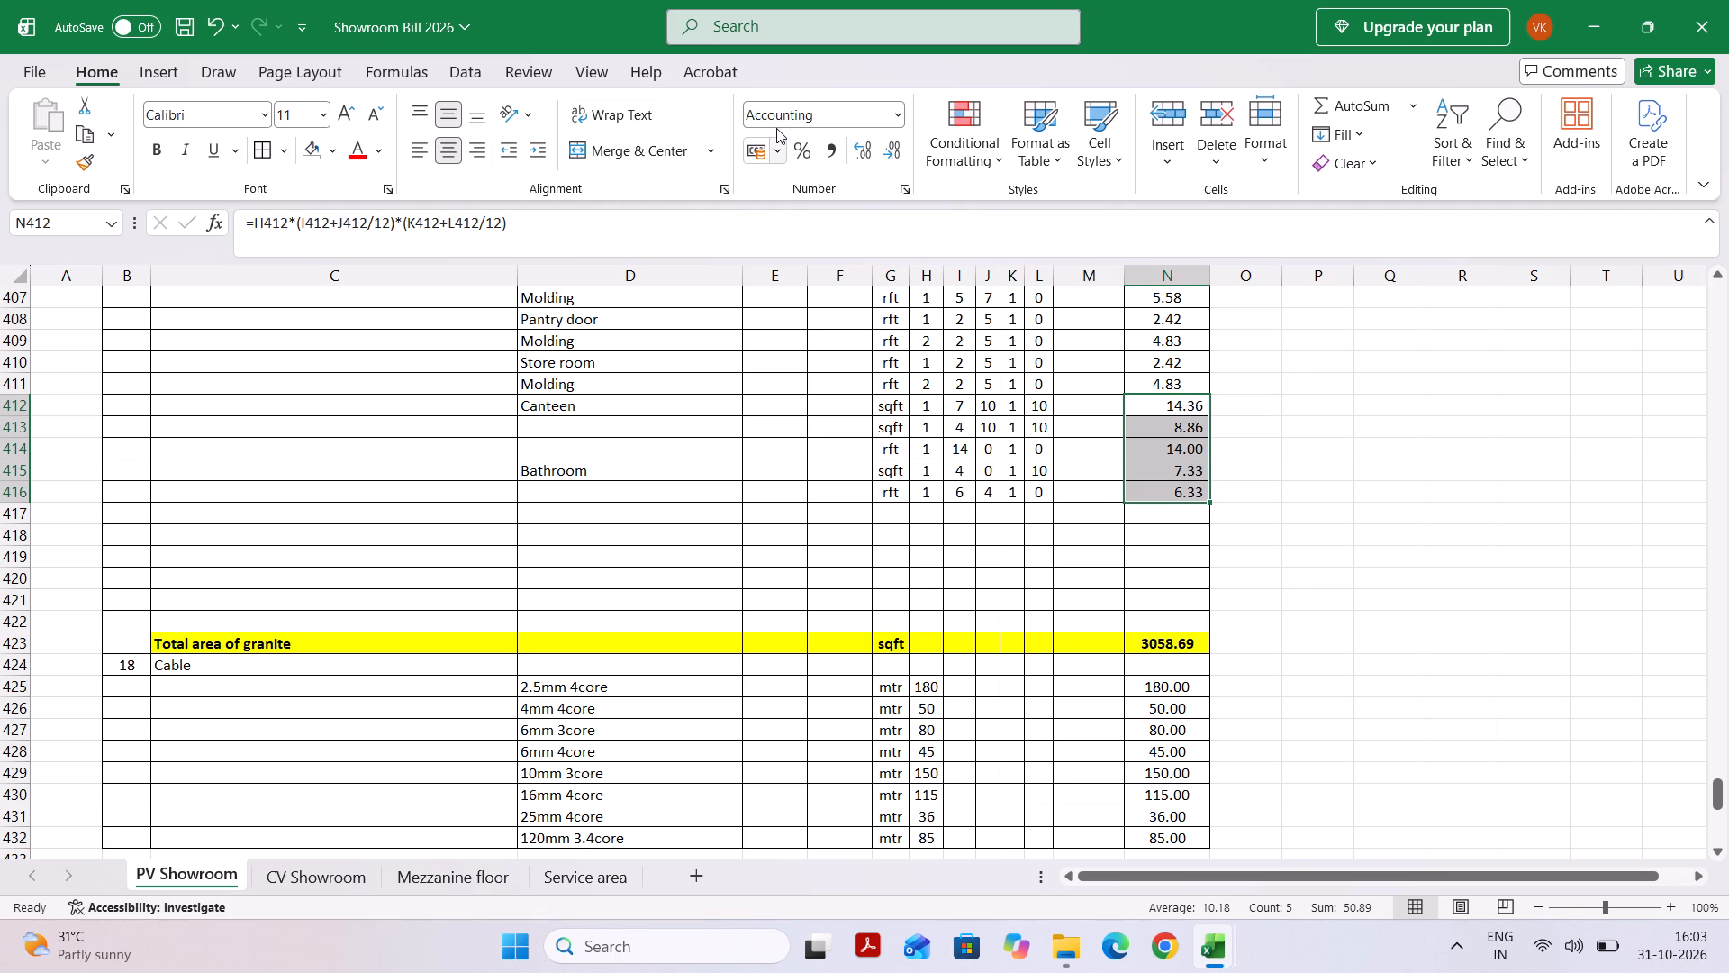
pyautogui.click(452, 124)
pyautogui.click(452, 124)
# Fill the quantity formula and formatting of N411 down through the Canteen and Bathroom rows to N416.
pyautogui.click(1173, 381)
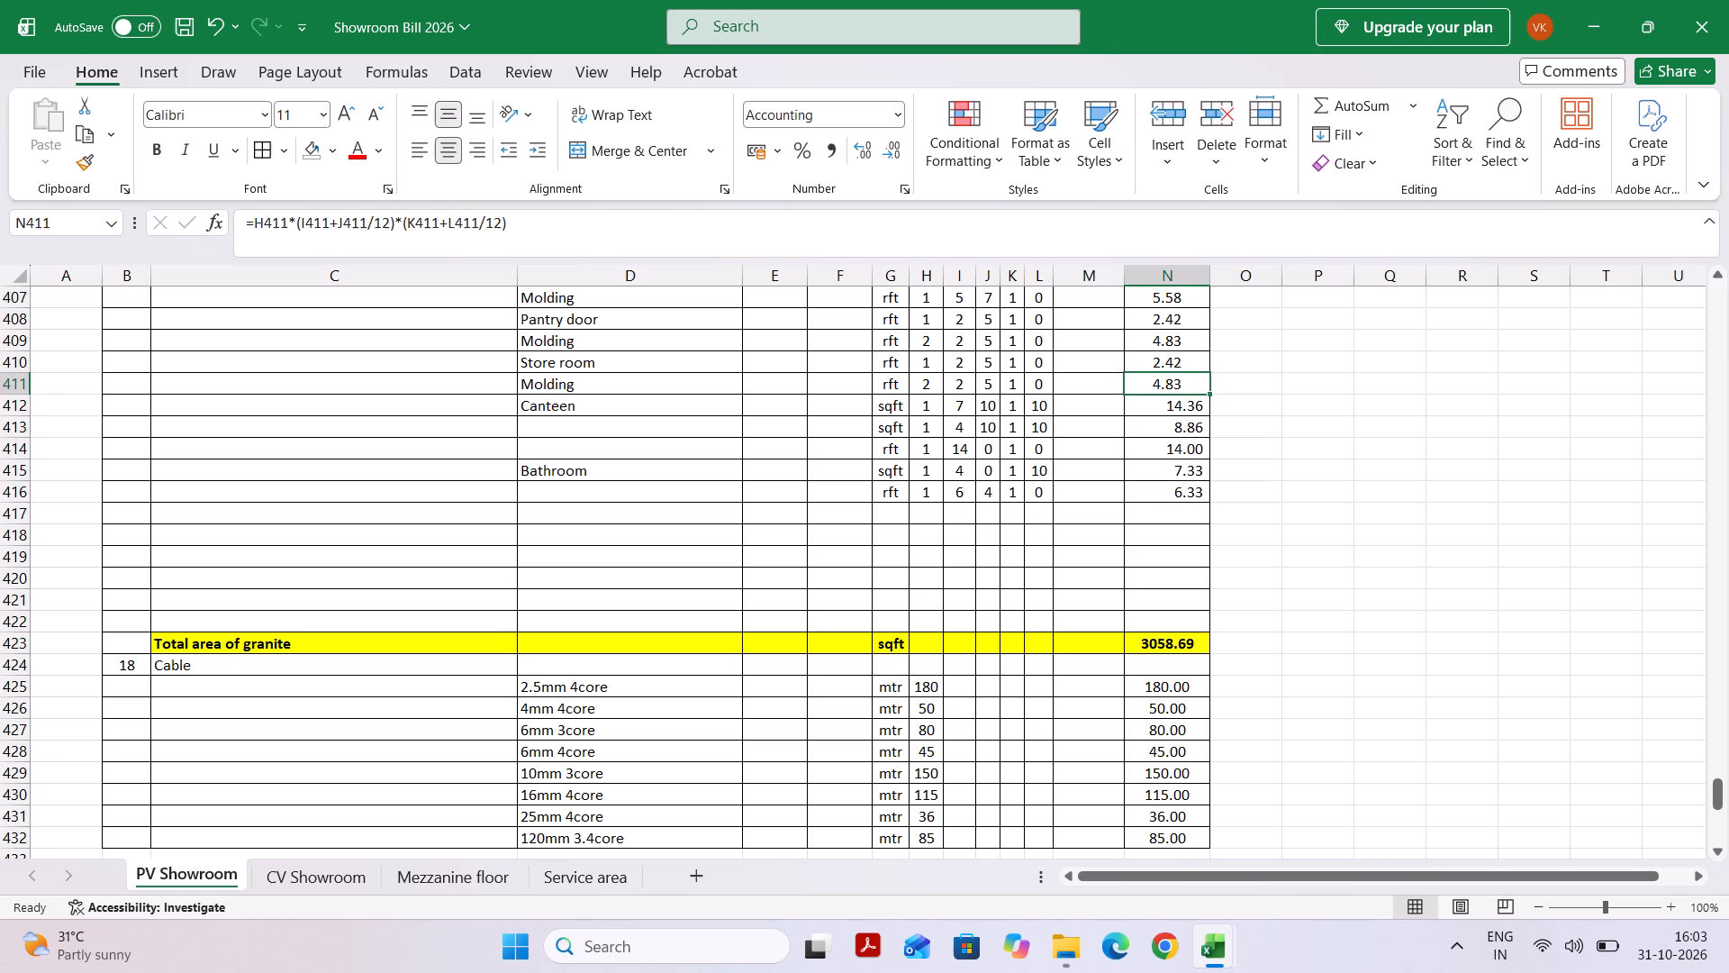
pyautogui.moveTo(1211, 395); pyautogui.dragTo(1214, 493)
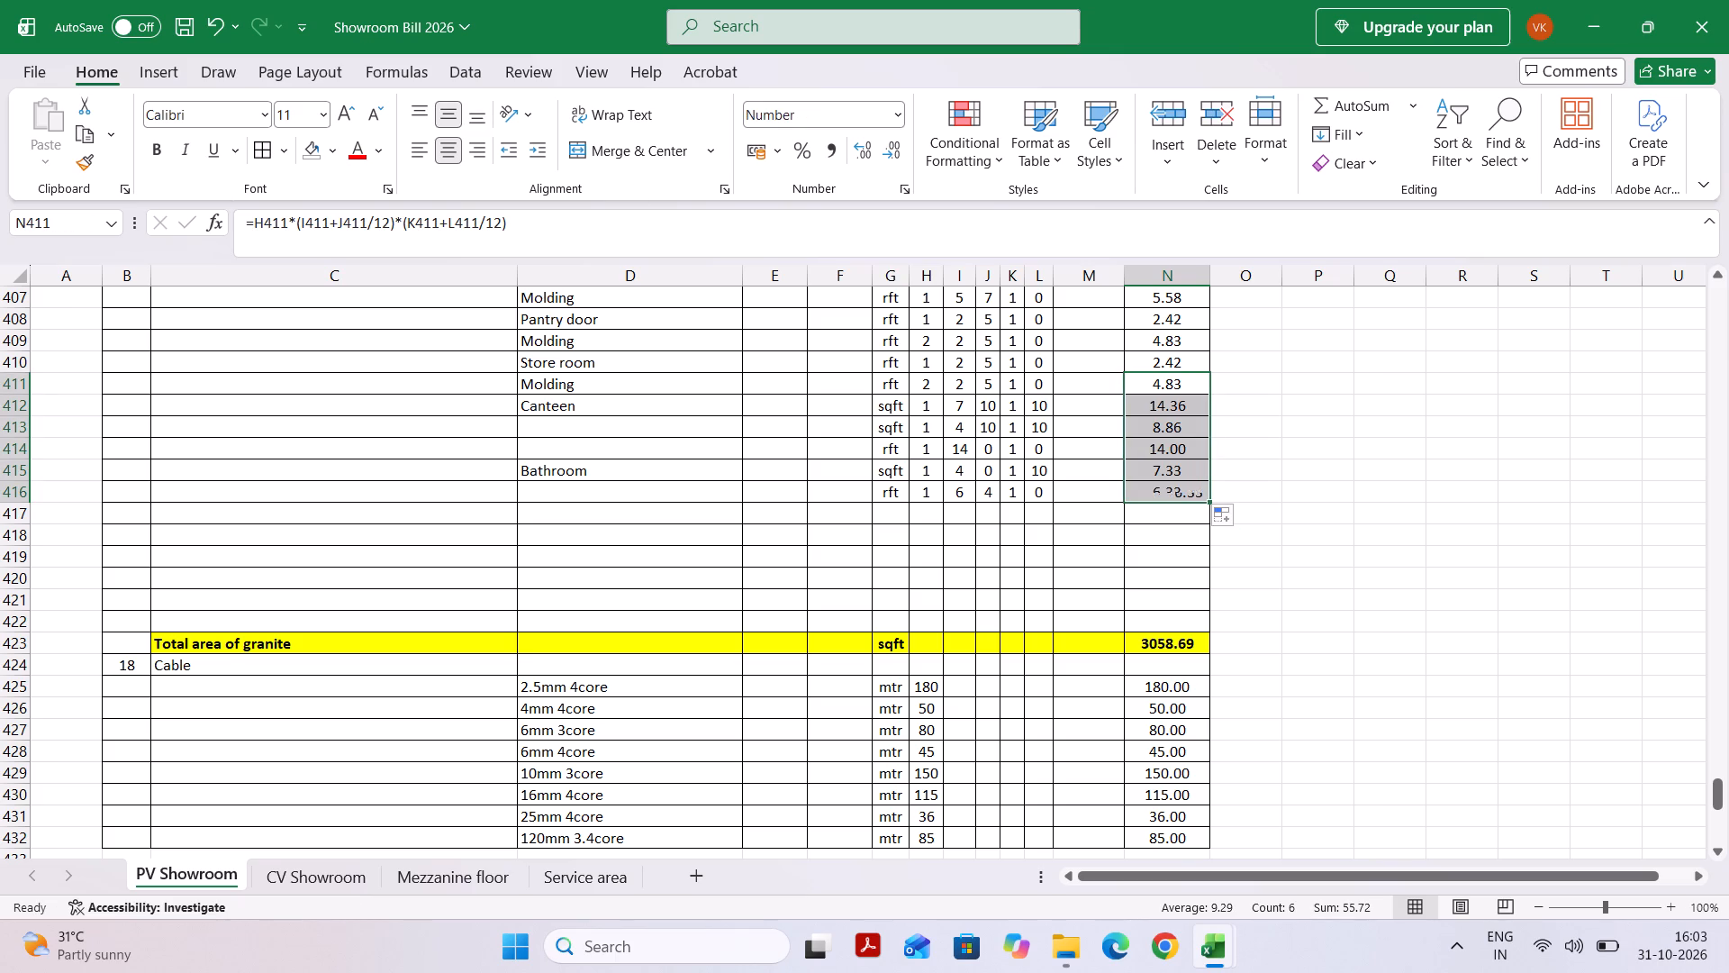
# Label D417, below the Bathroom rows, as Molding and enter sqft as its unit in G417.
pyautogui.click(1003, 499)
pyautogui.scroll(1, 1003, 499)
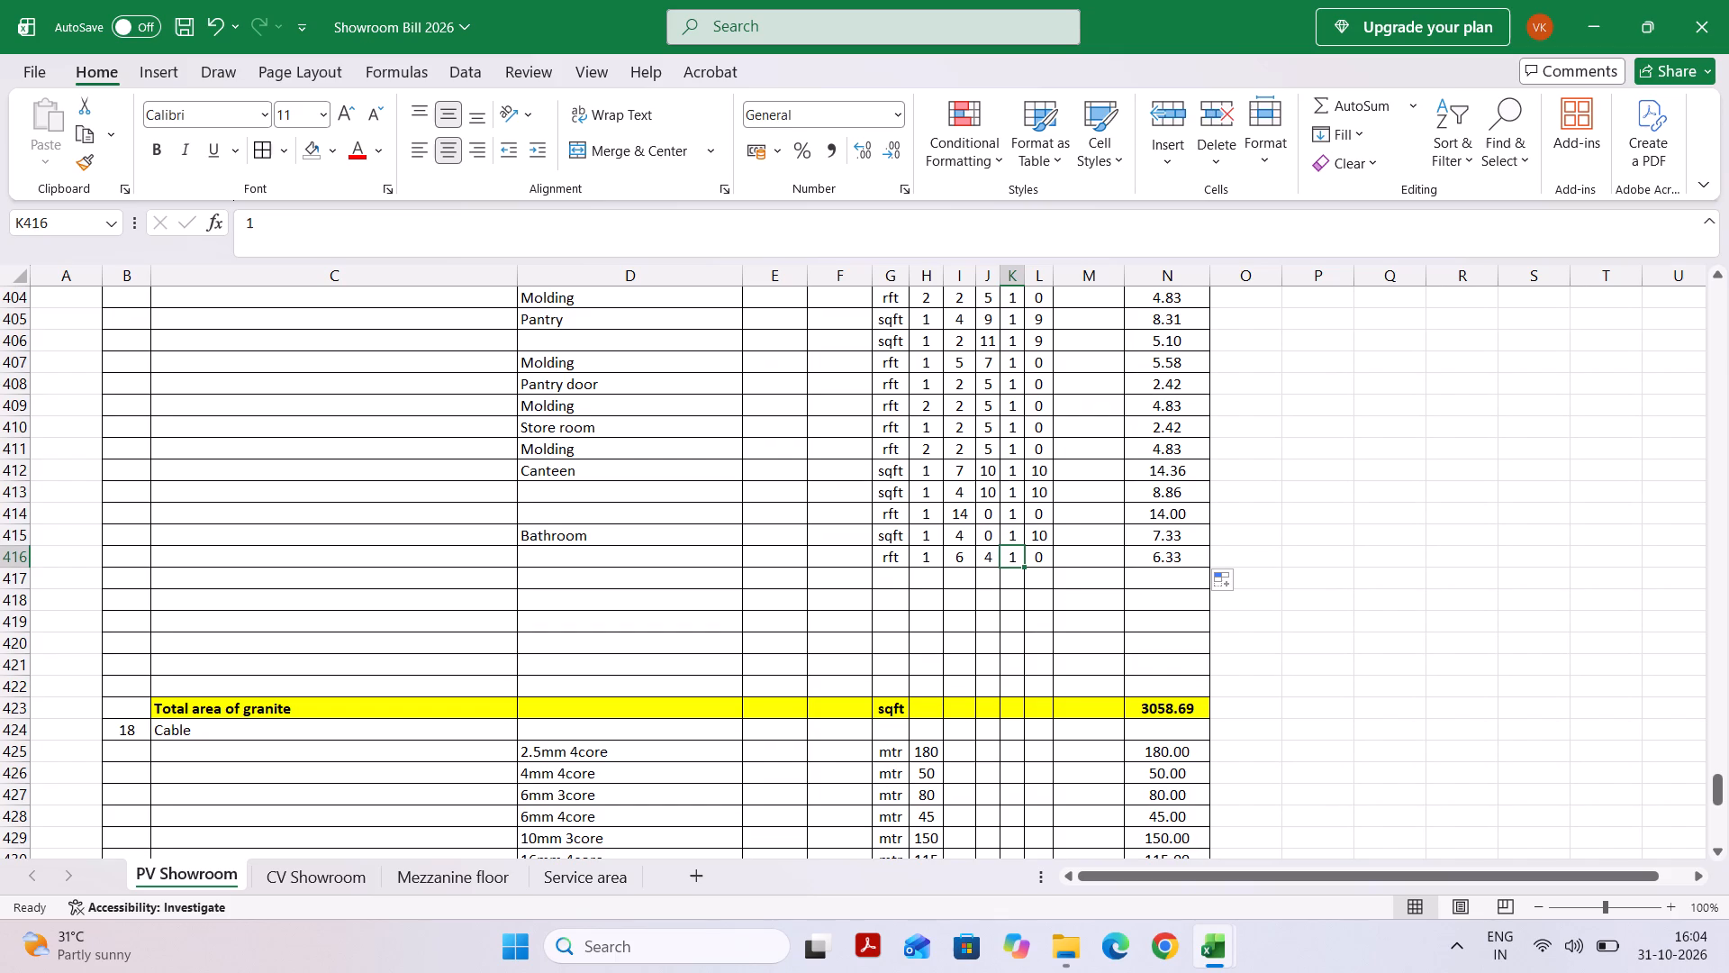
pyautogui.click(928, 511)
pyautogui.click(806, 525)
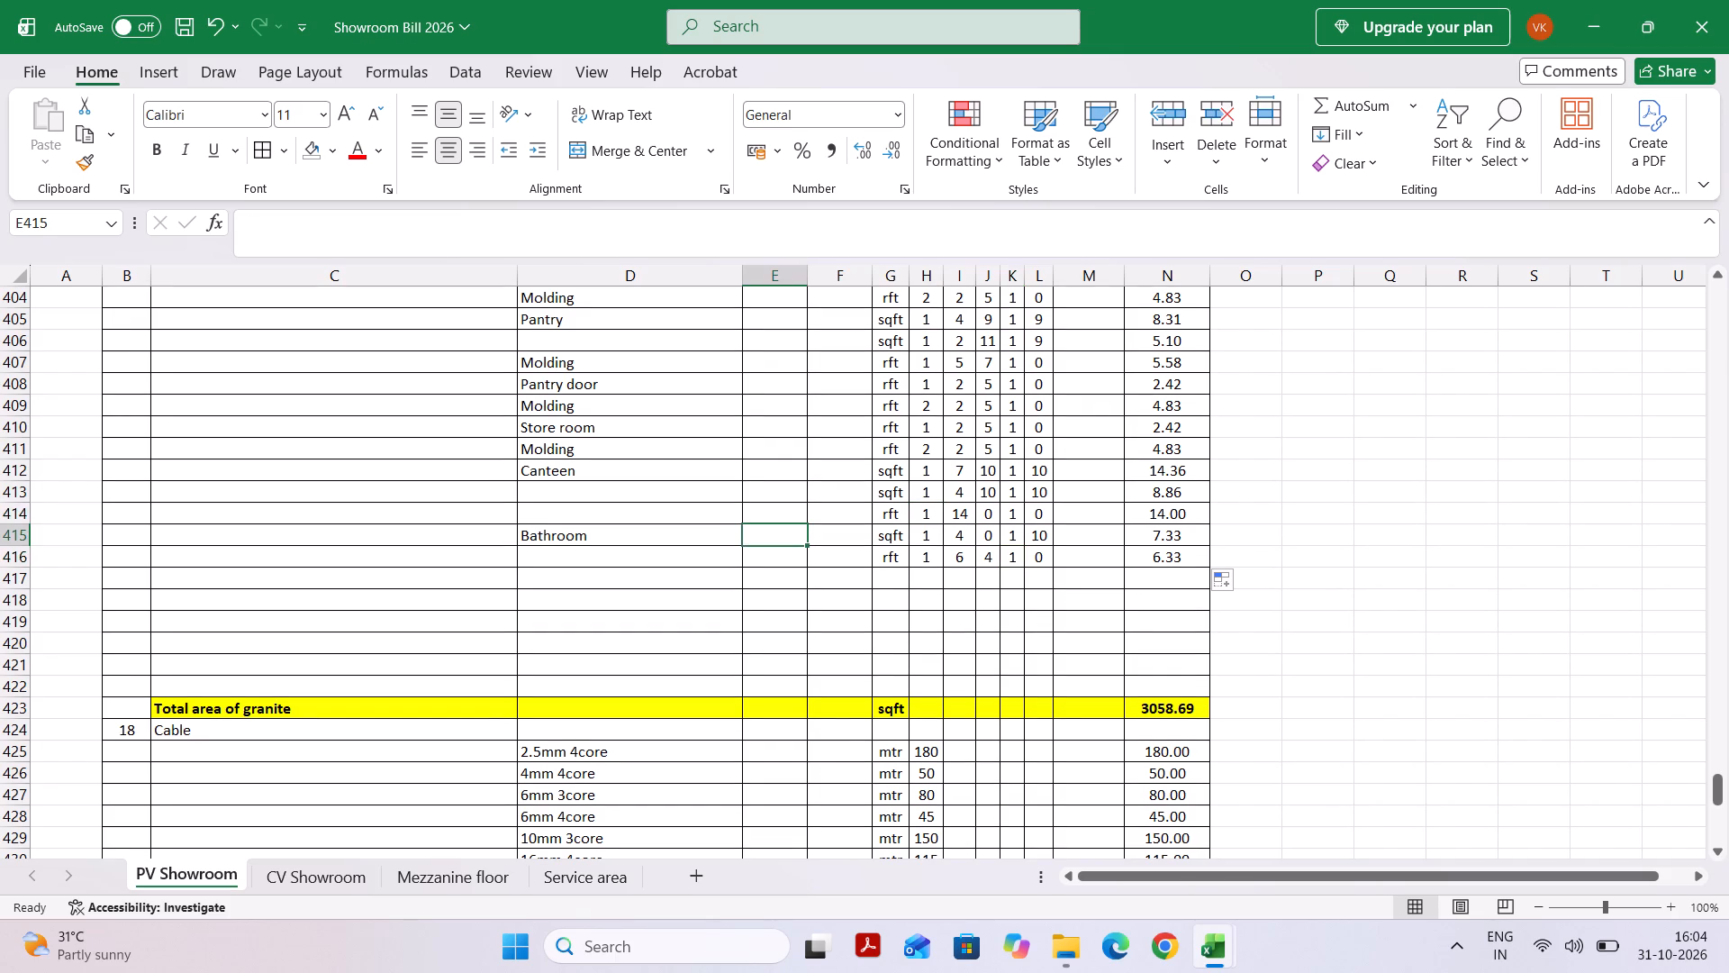
pyautogui.click(935, 509)
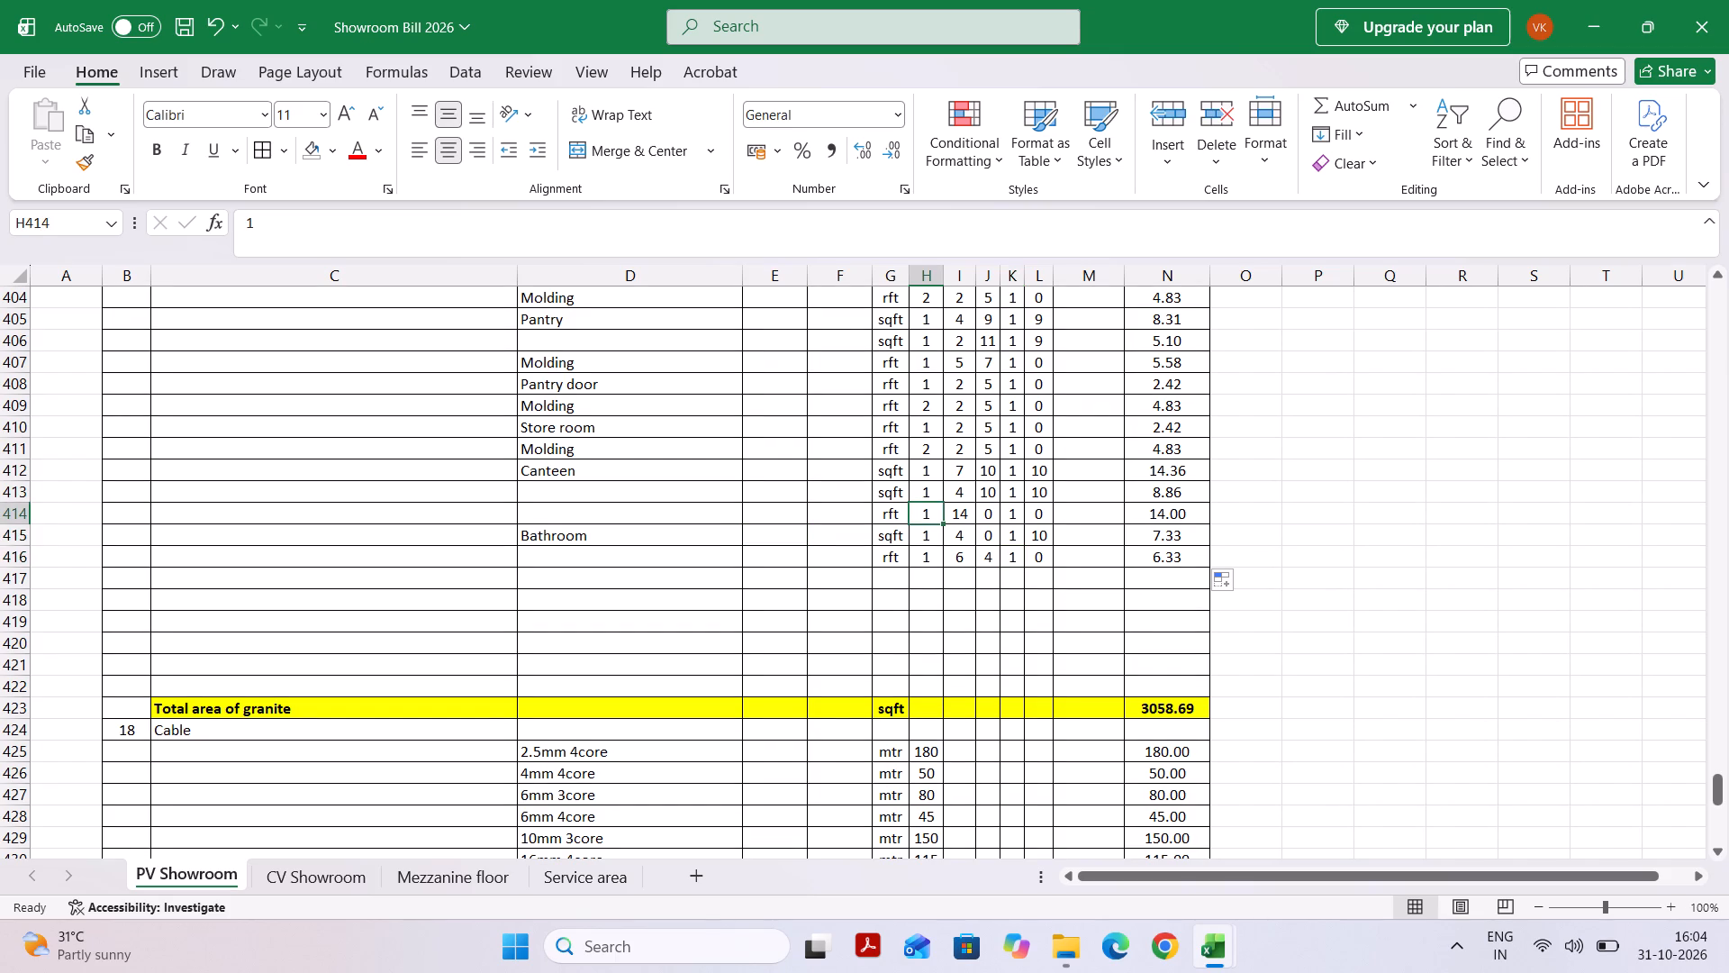
pyautogui.click(674, 573)
pyautogui.write('Mold')
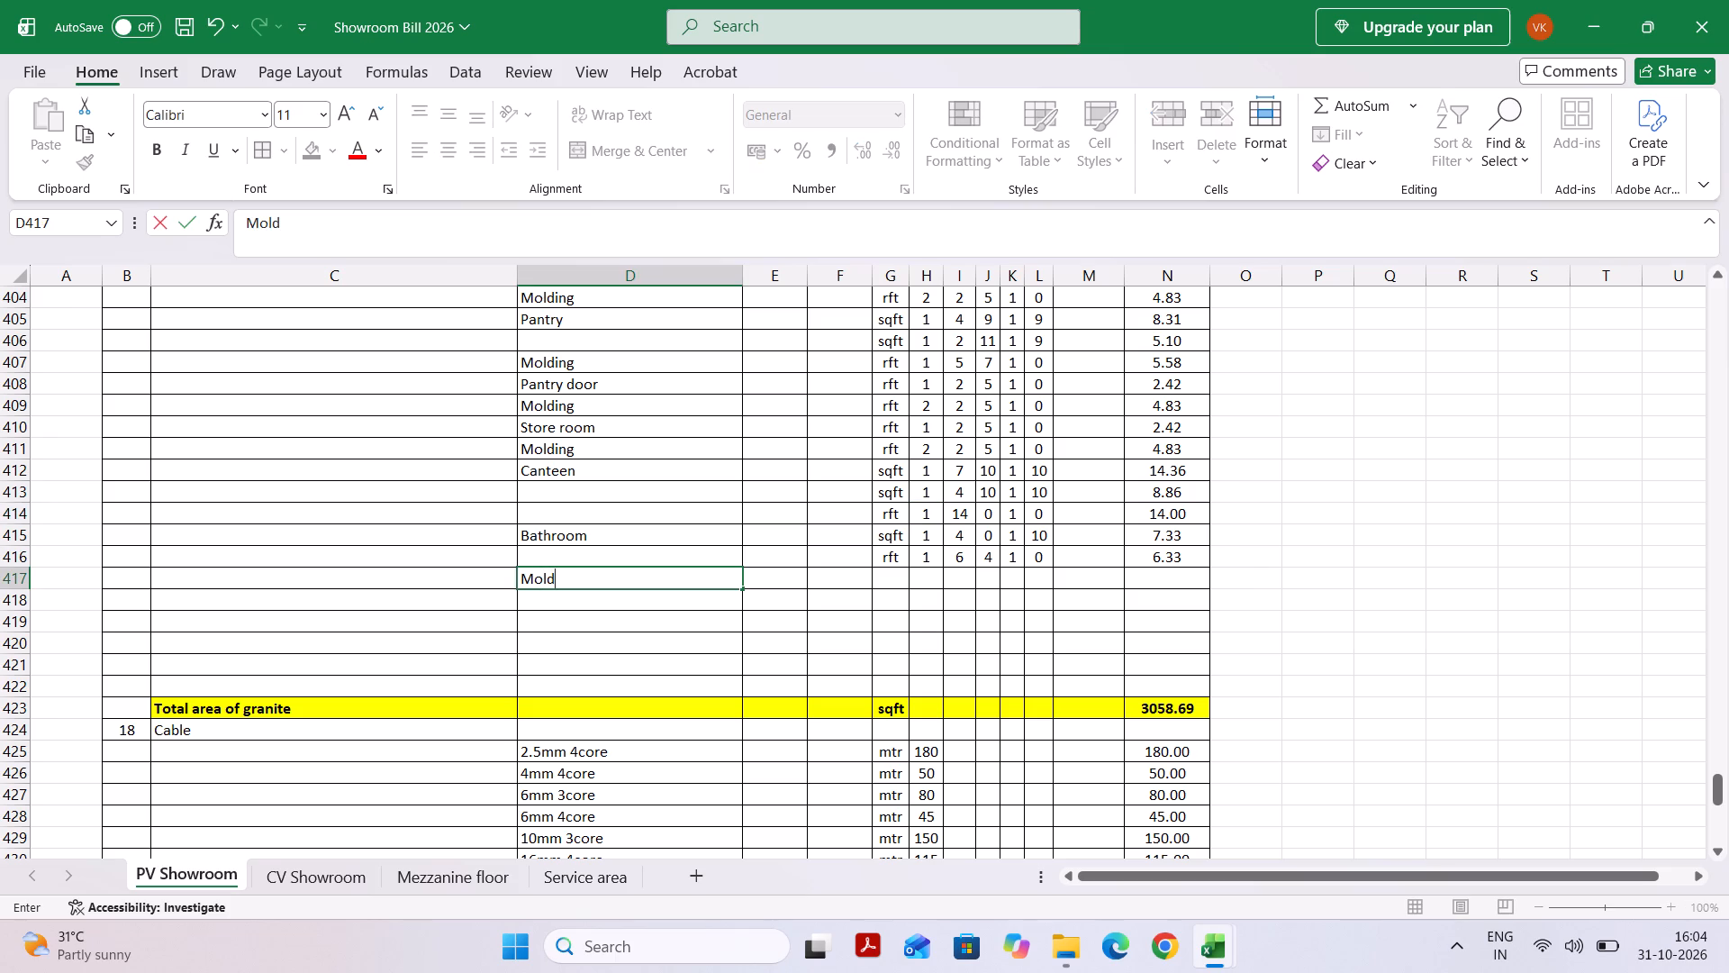
pyautogui.write('ing')
pyautogui.press('Tab')
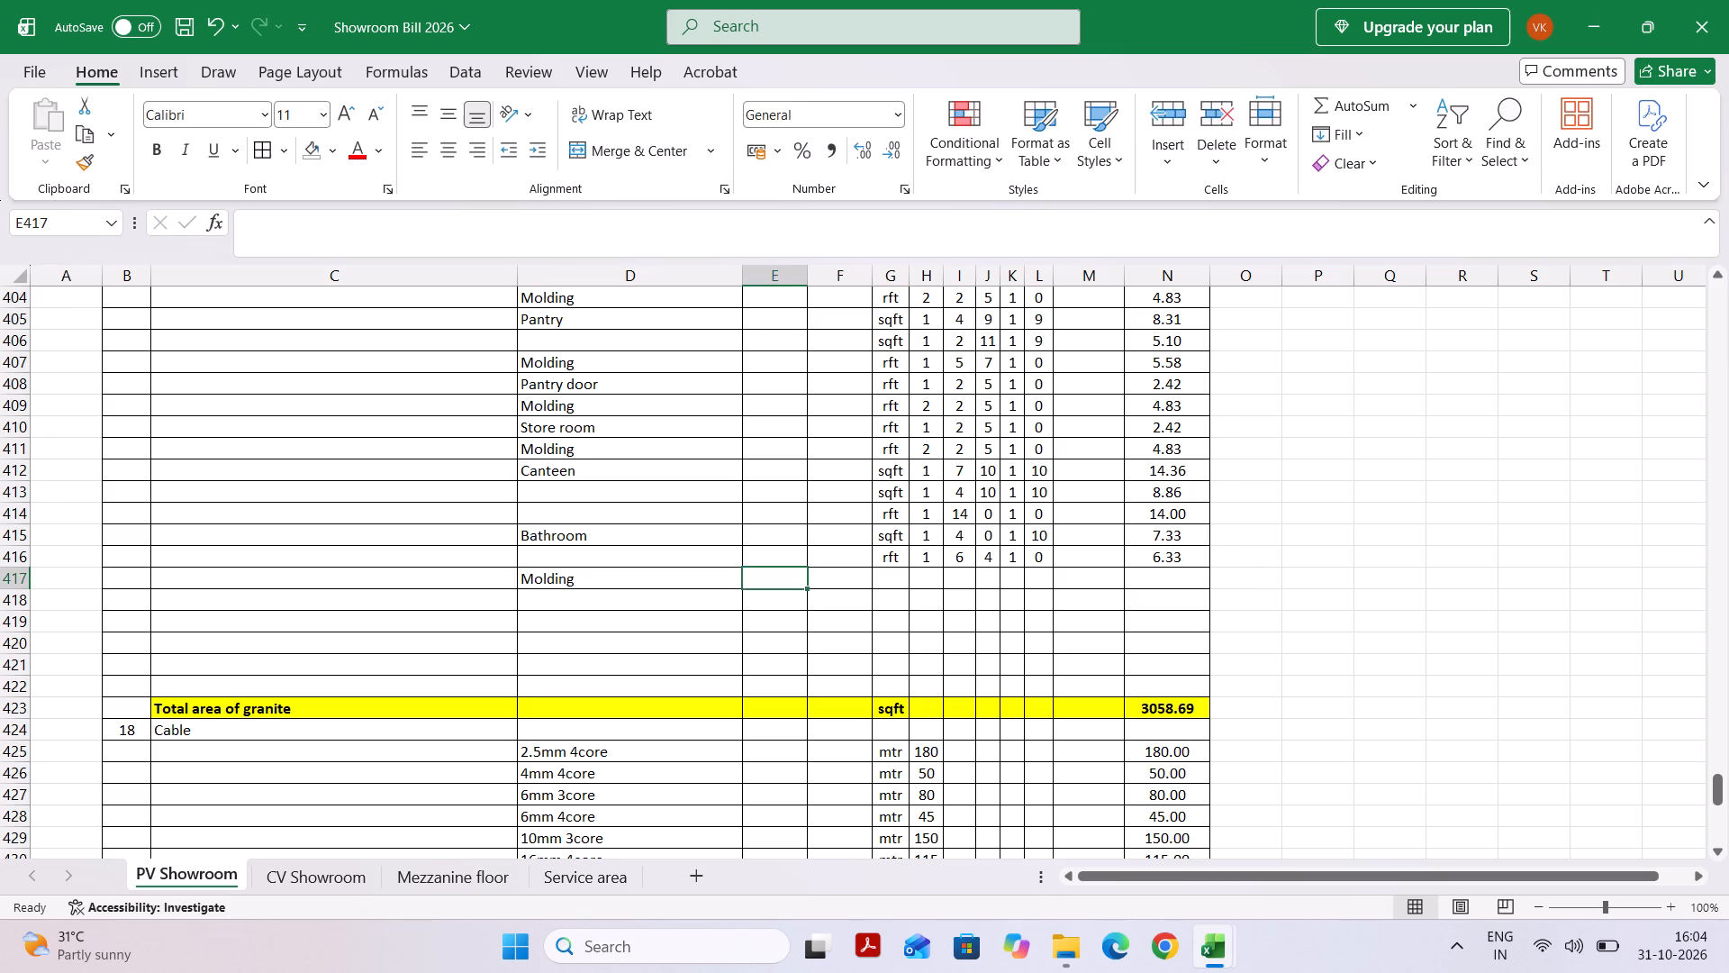
pyautogui.press('Tab')
pyautogui.press('Tab')
pyautogui.press('s')
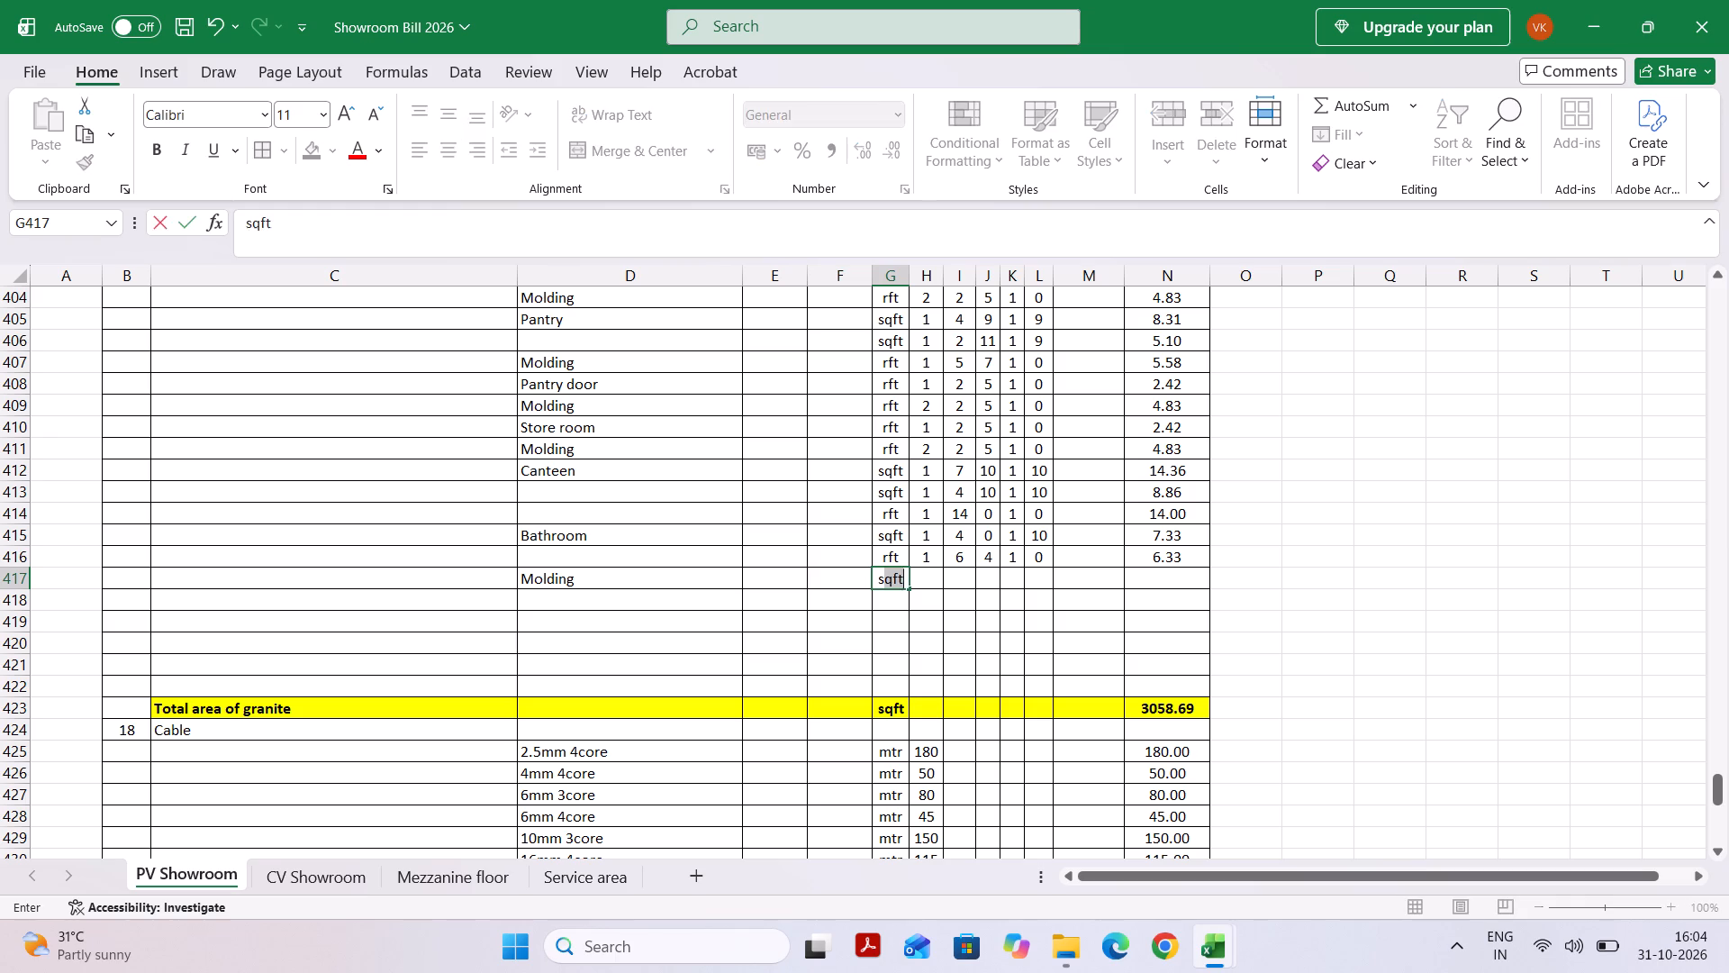
pyautogui.press('Tab')
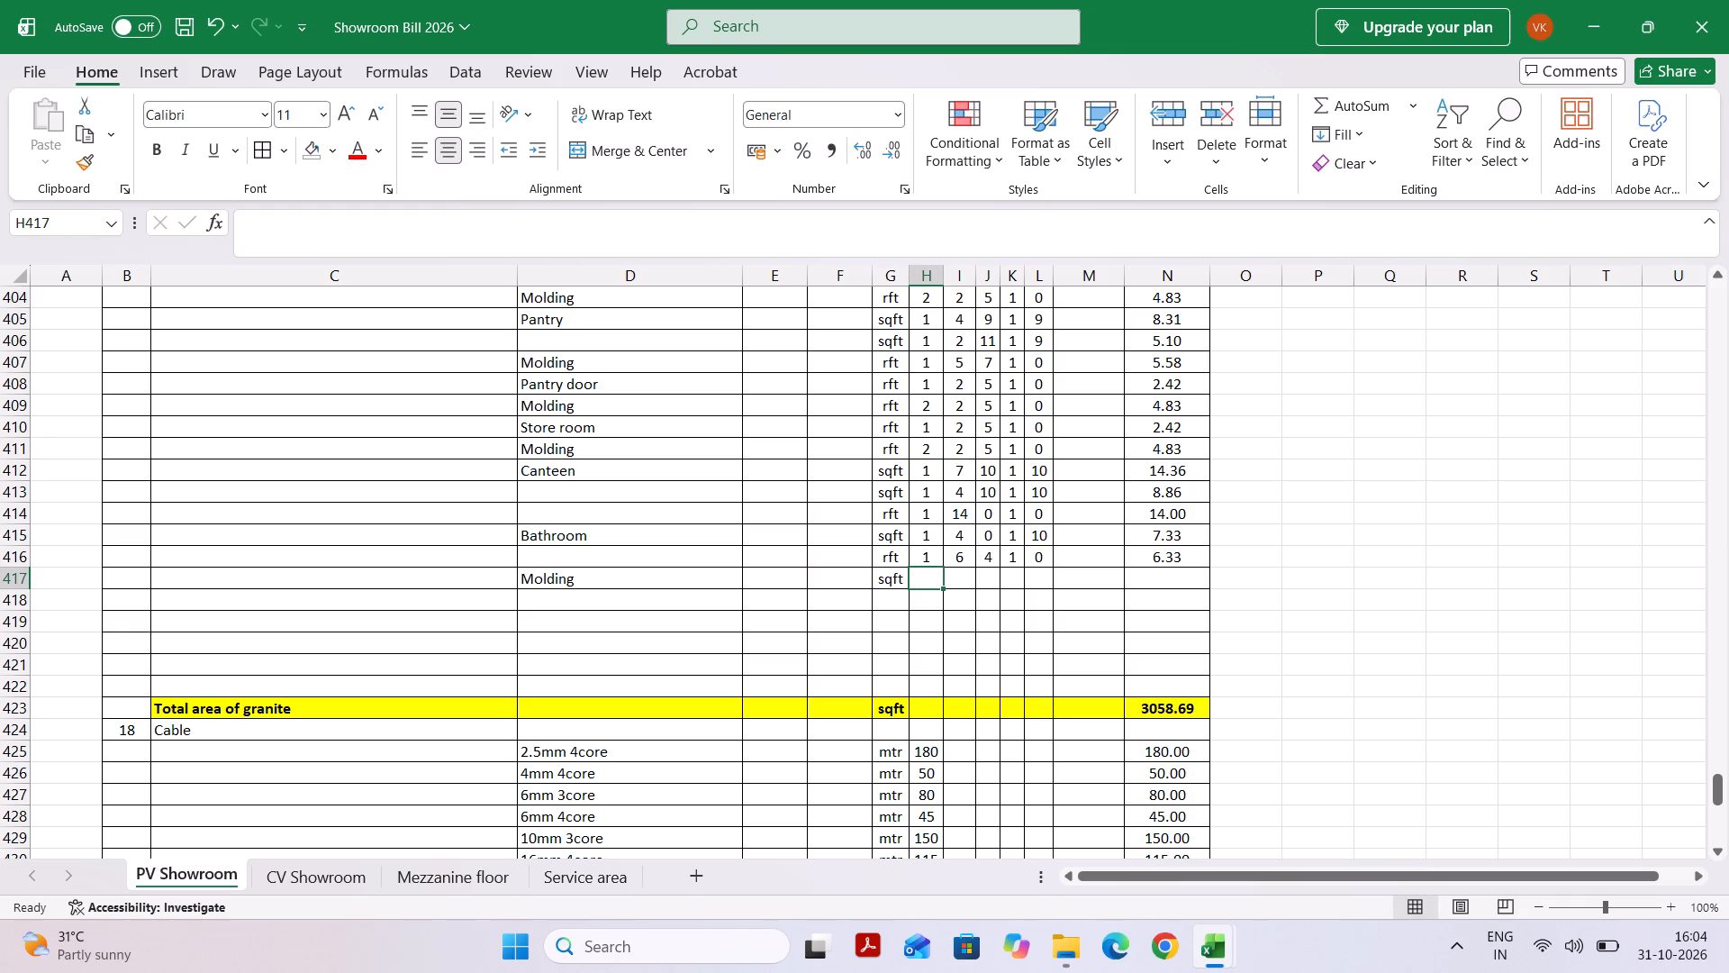
# Copy the Canteen rft entry in G414:N414 into the Molding row 417, replacing its unit.
pyautogui.moveTo(893, 512); pyautogui.dragTo(1048, 538)
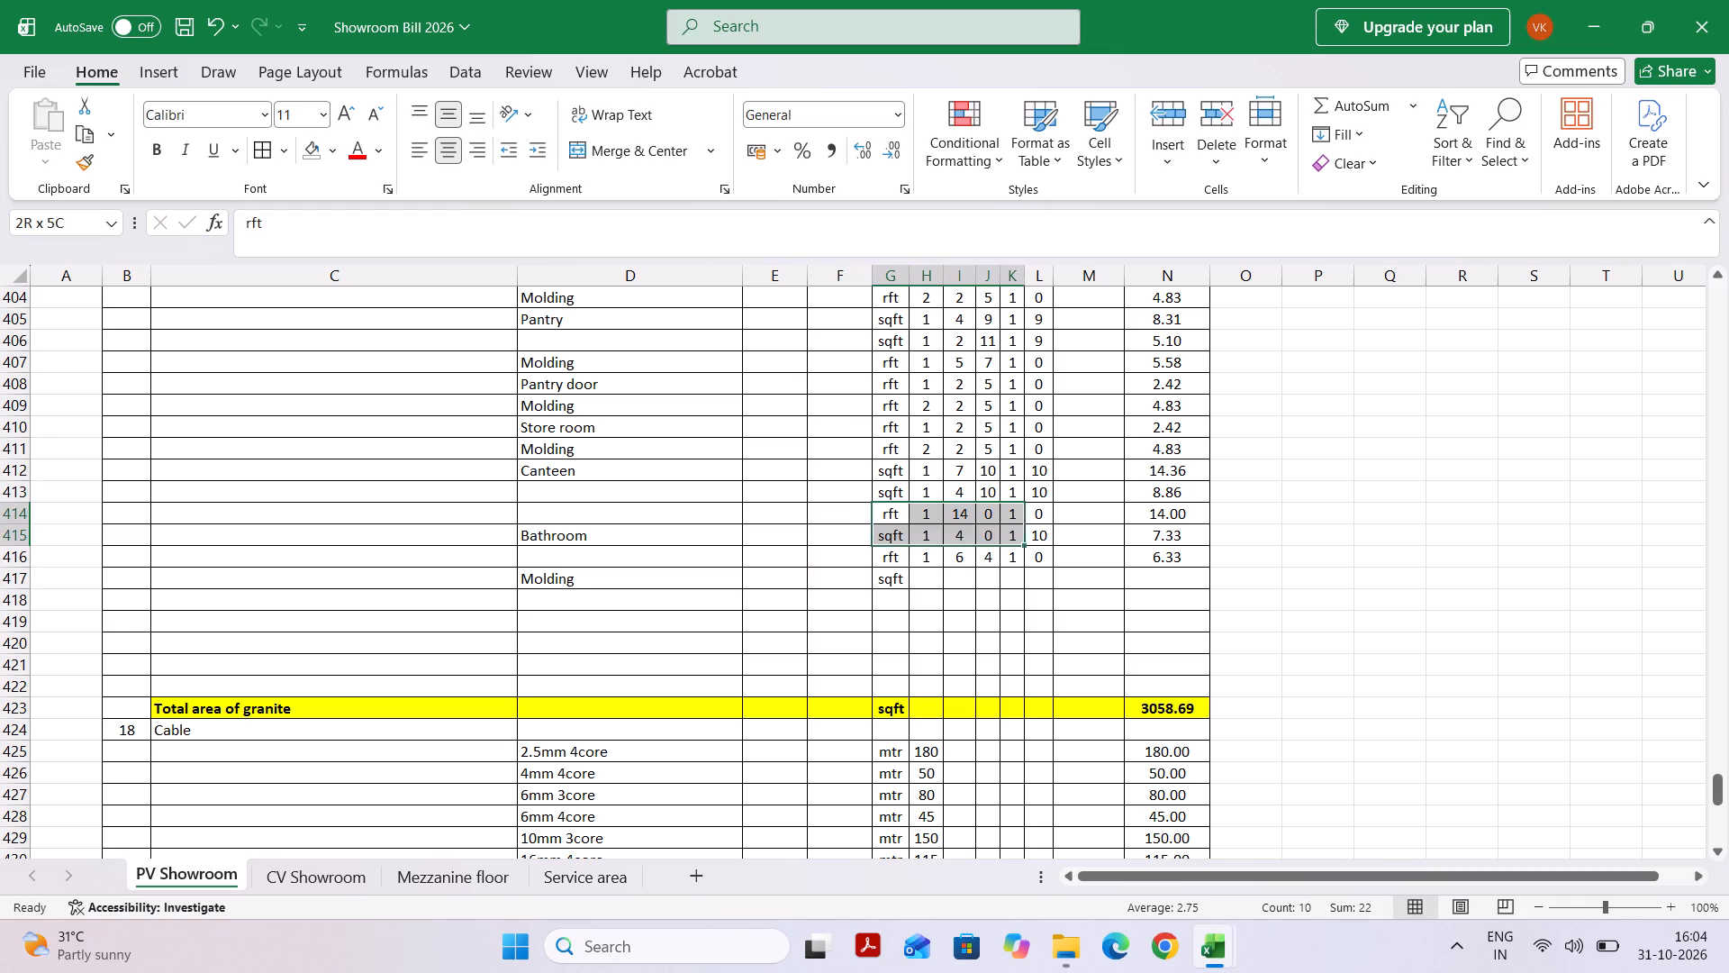
pyautogui.moveTo(1048, 538); pyautogui.dragTo(1171, 516)
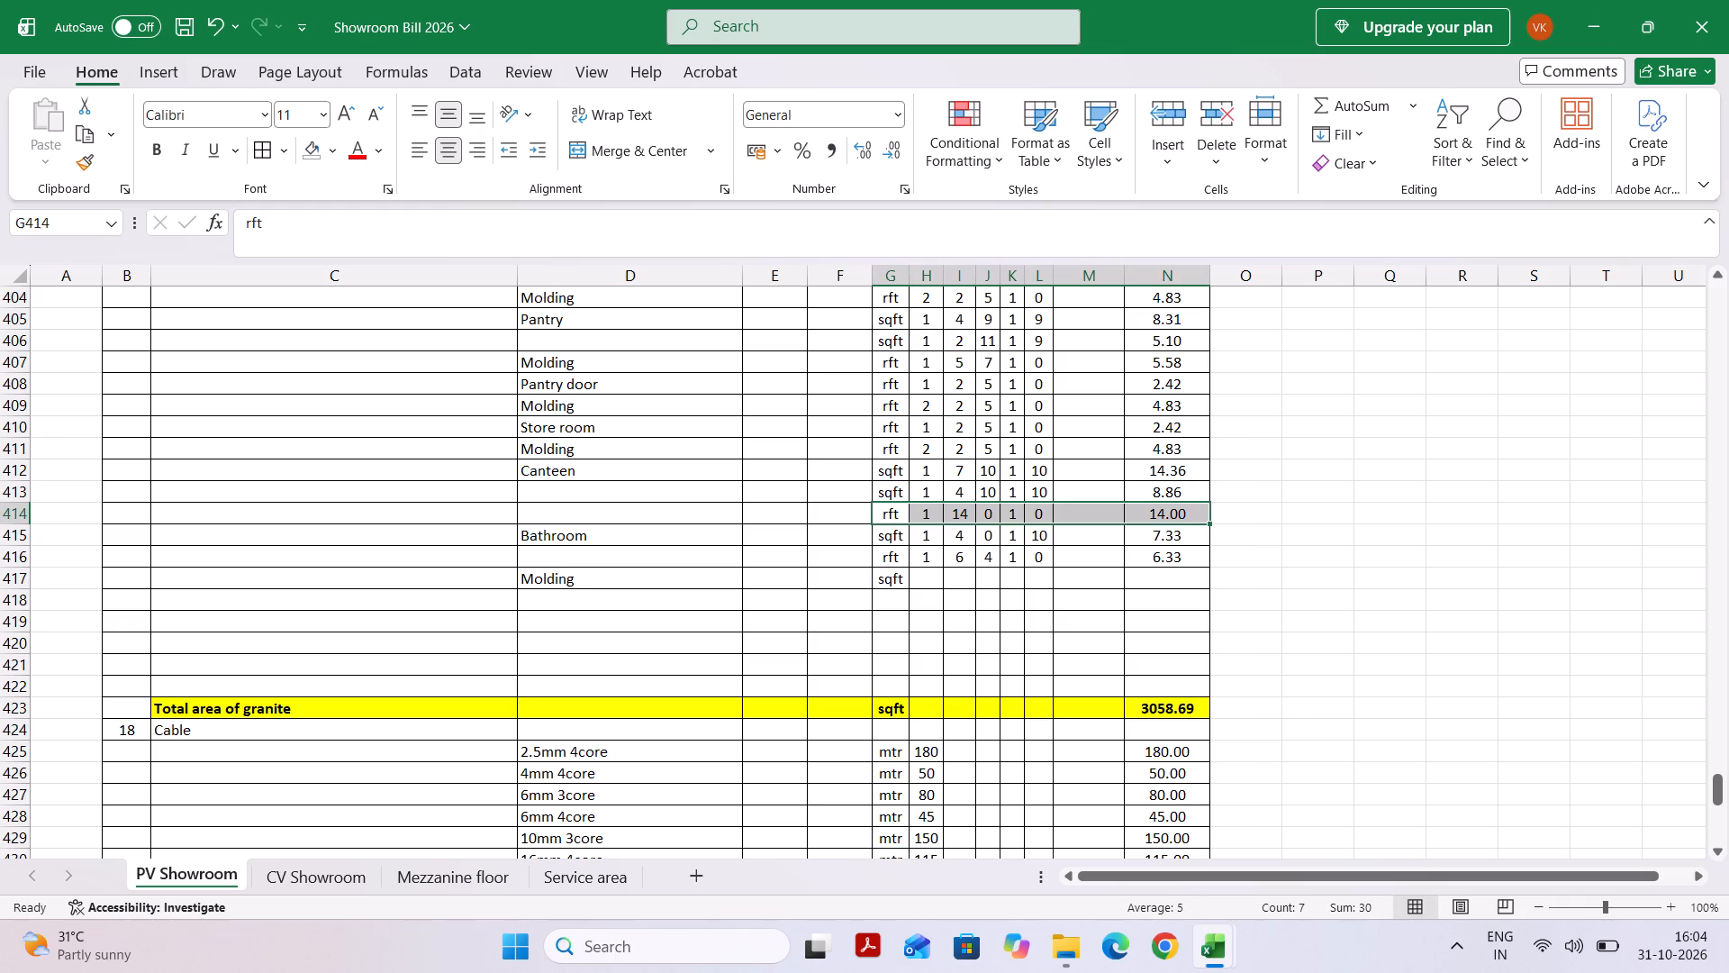
pyautogui.hotkey('ctrl', 'c')
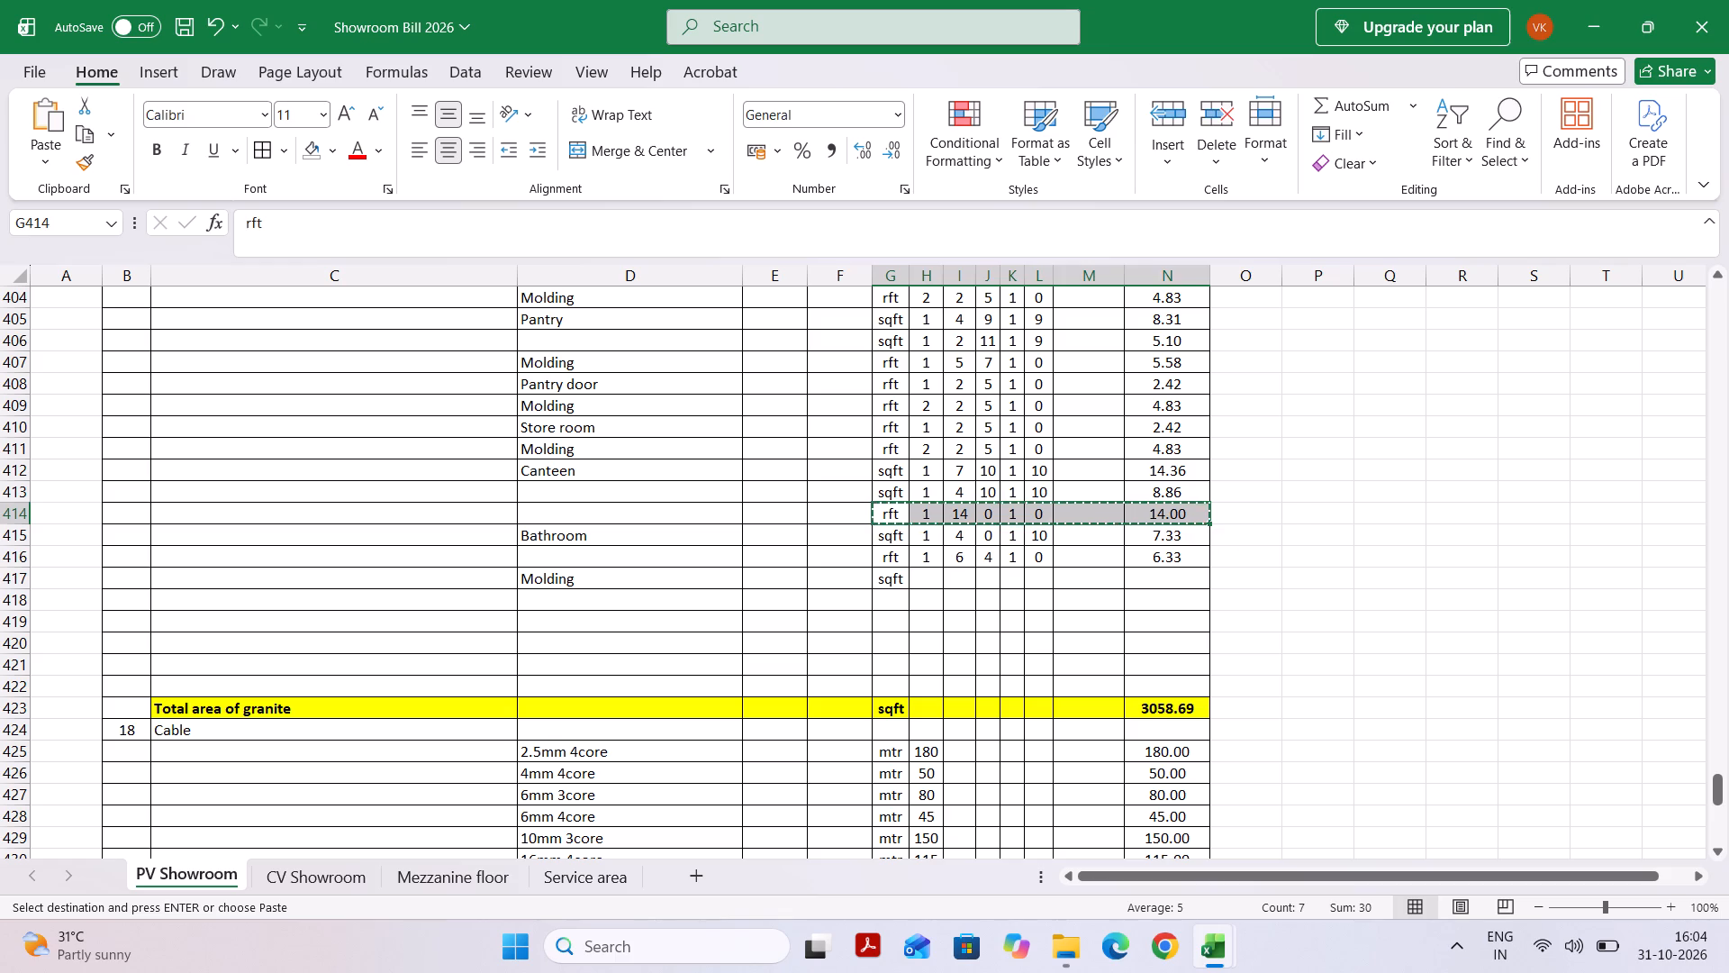
pyautogui.click(888, 584)
pyautogui.hotkey('ctrl', 'v')
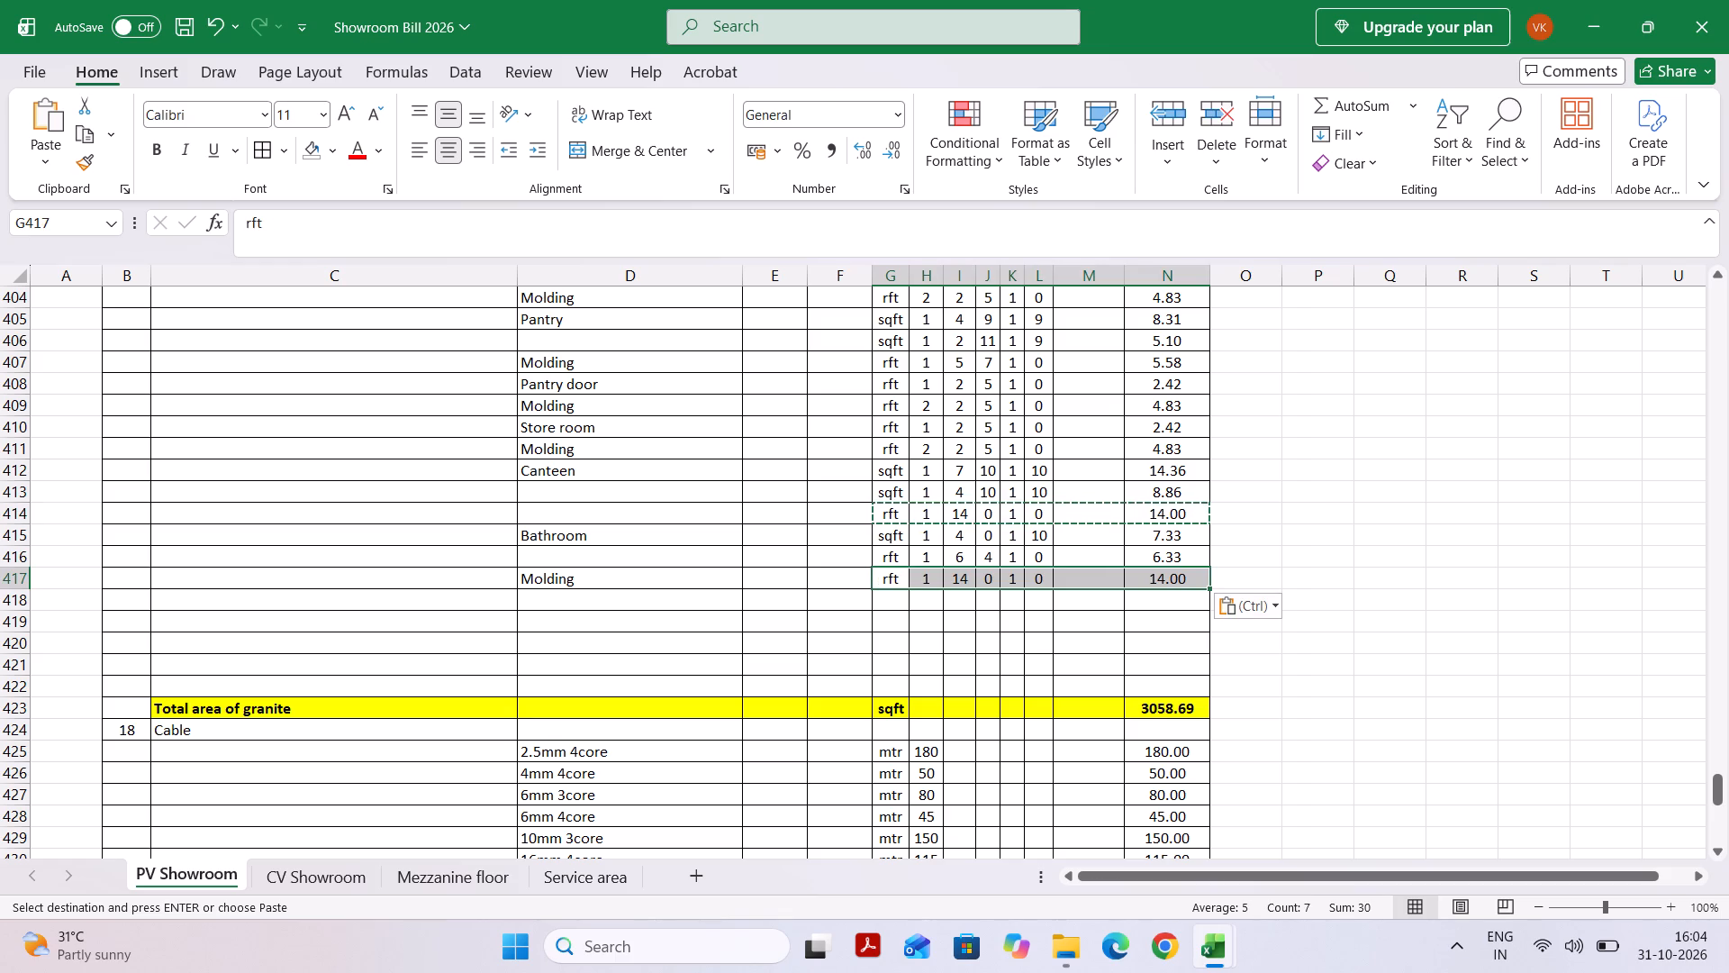
# Copy the Bathroom rft entry in G416:N416 into row 418, directly below the Molding entry.
pyautogui.click(891, 605)
pyautogui.moveTo(885, 554); pyautogui.dragTo(1126, 558)
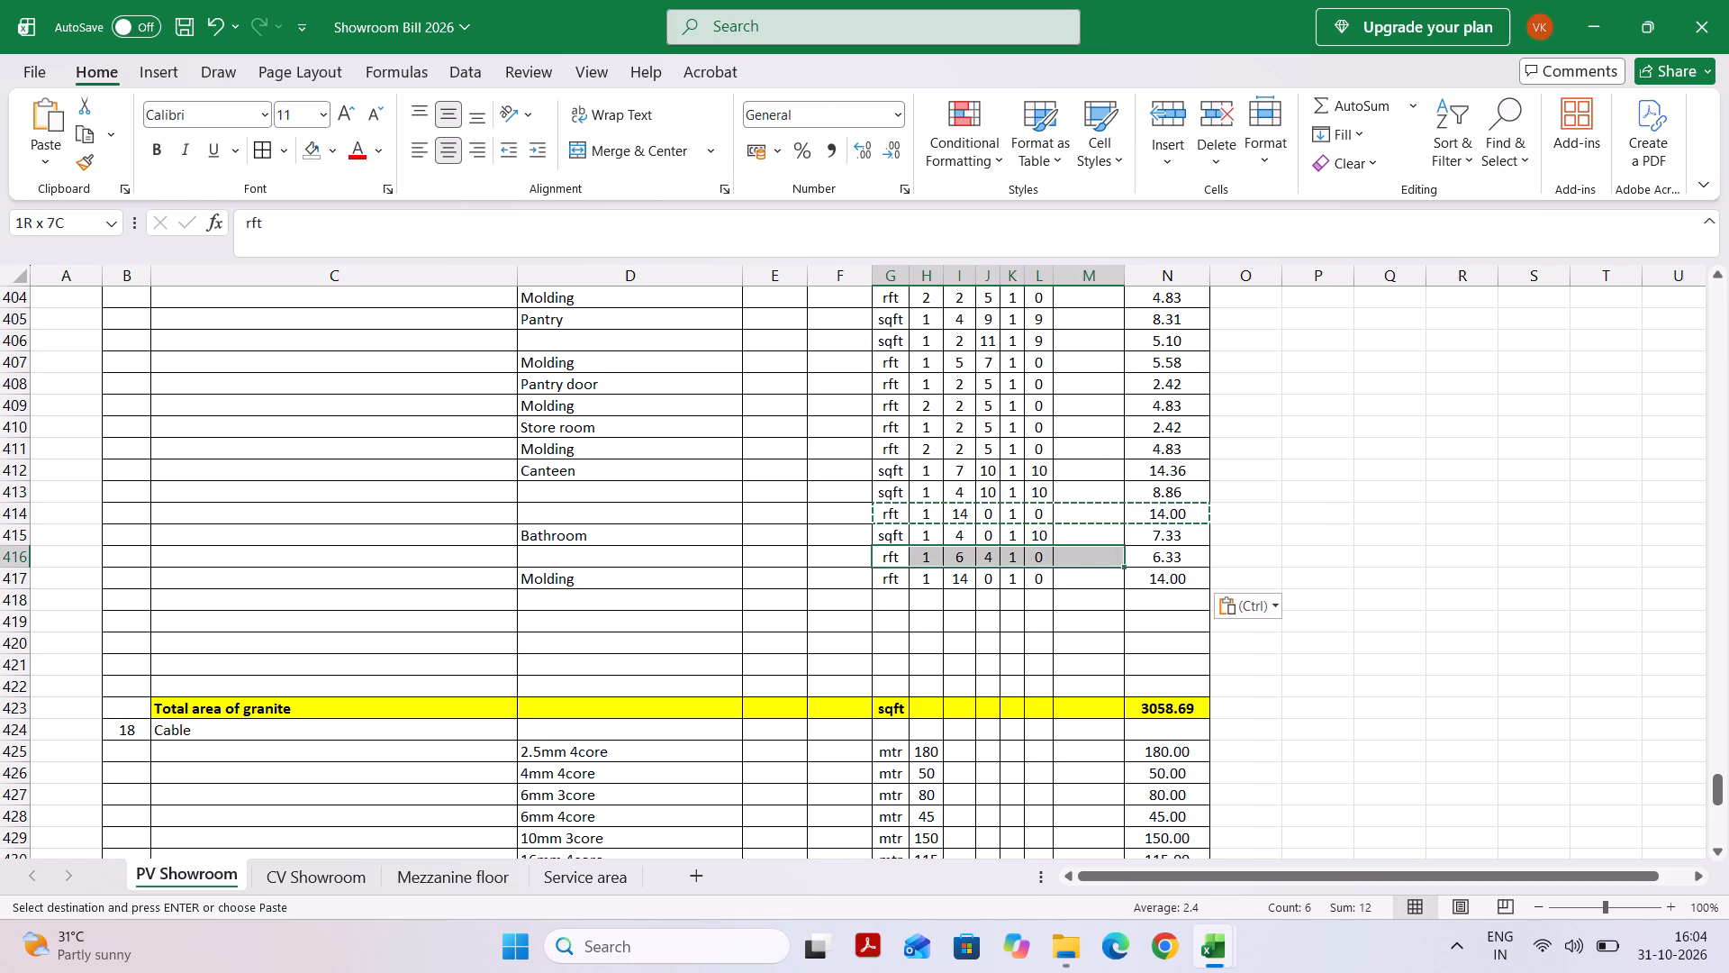
pyautogui.moveTo(1126, 558); pyautogui.dragTo(1179, 550)
pyautogui.hotkey('ctrl', 'c')
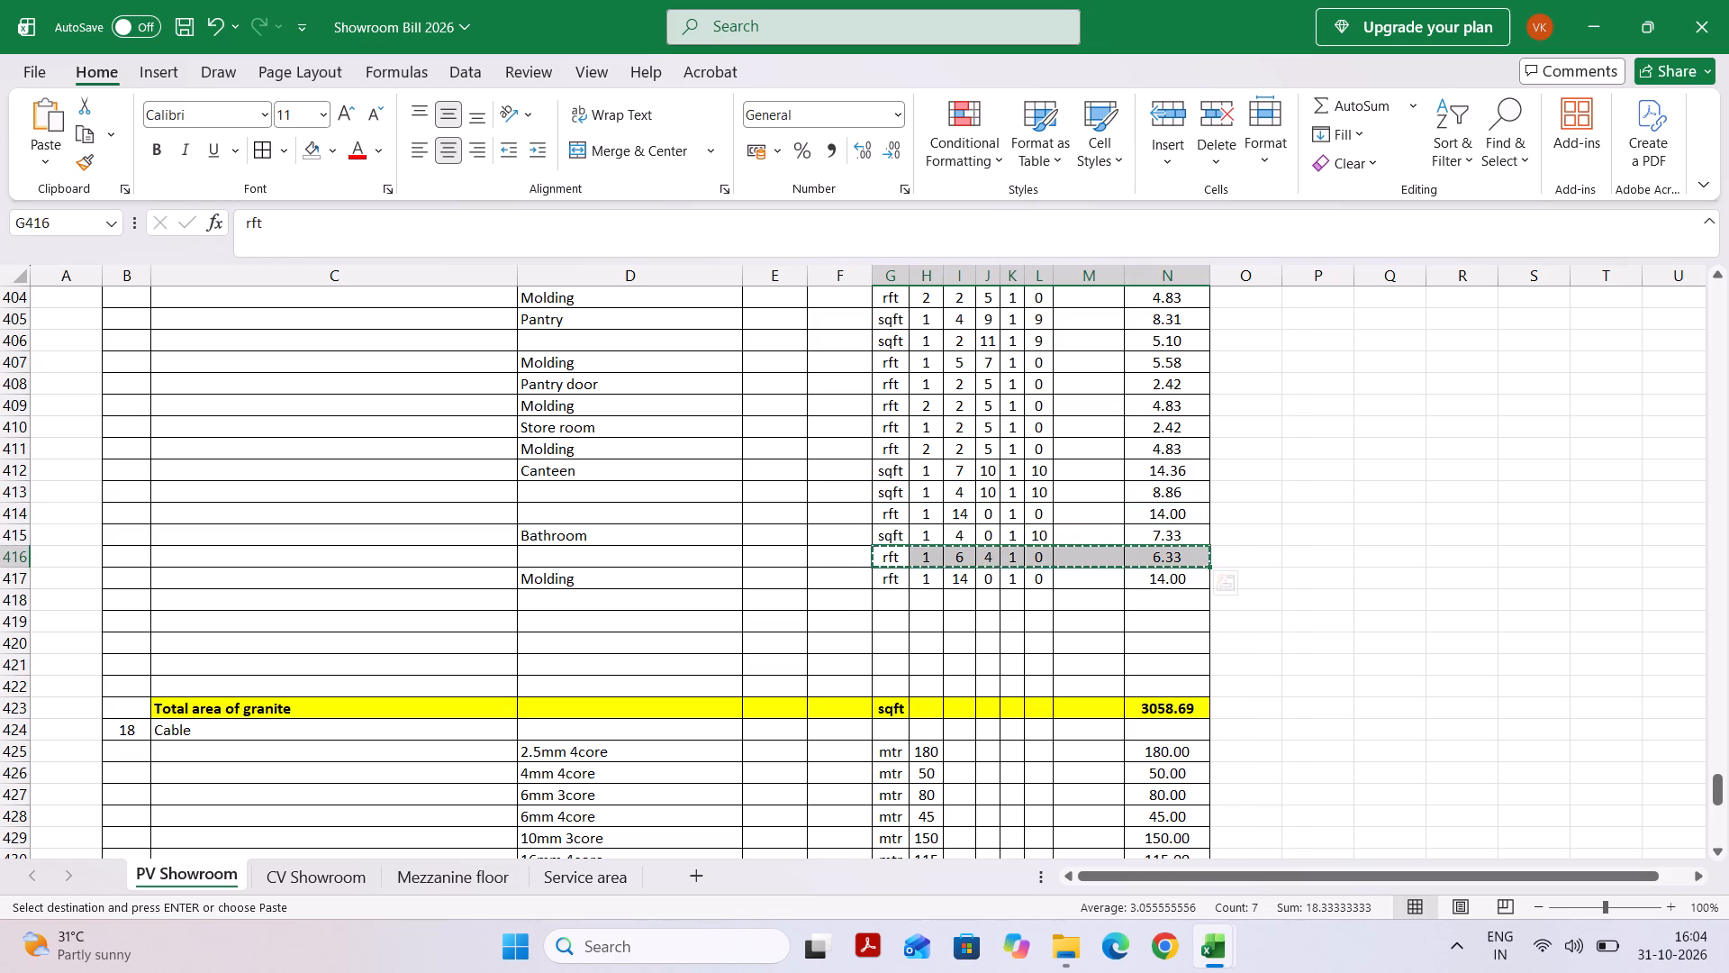
pyautogui.click(889, 604)
pyautogui.hotkey('ctrl', 'v')
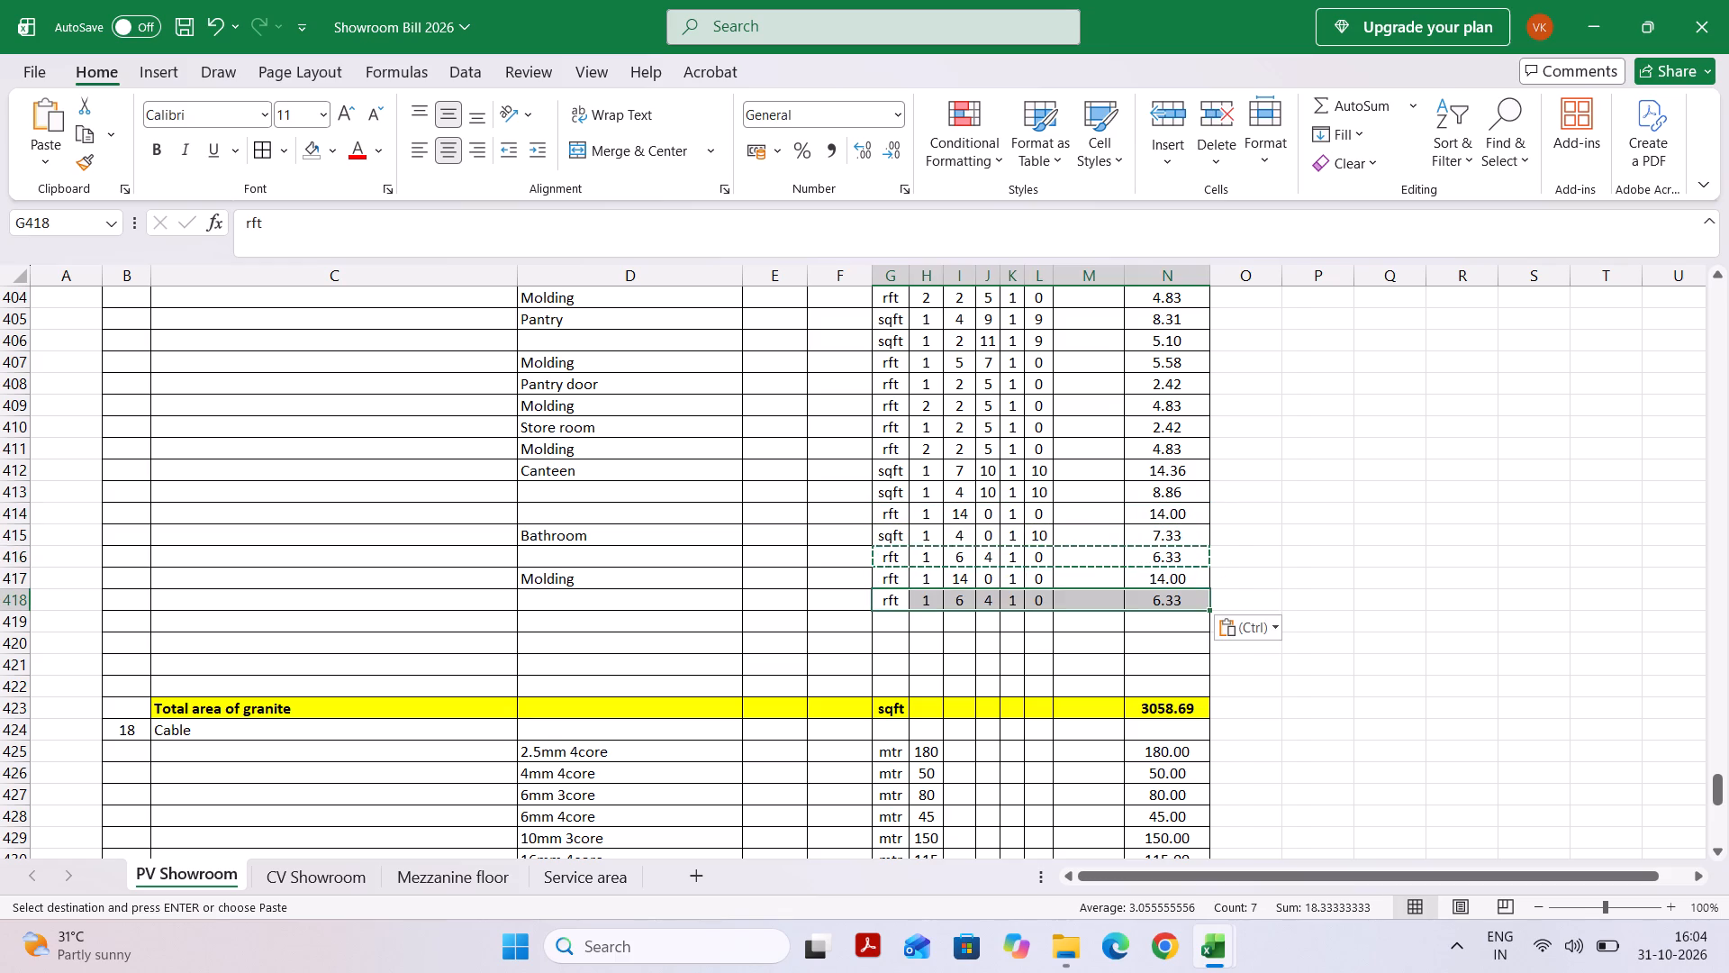
pyautogui.click(1089, 640)
pyautogui.press('Escape')
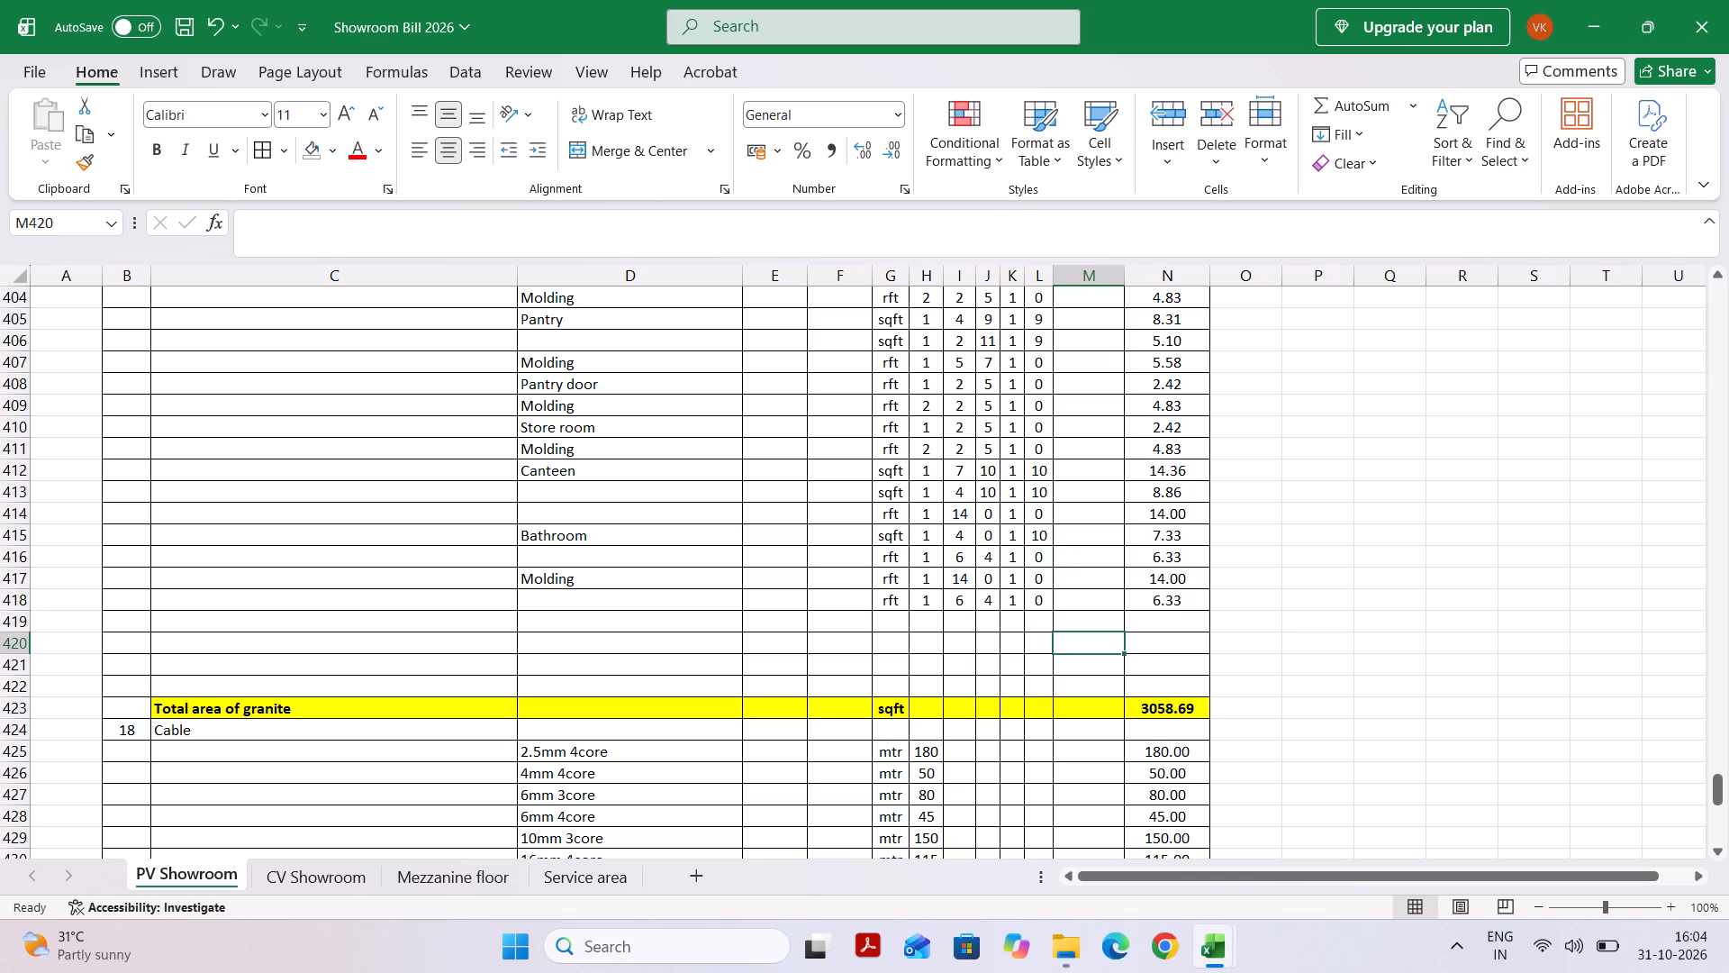
# Extend the Total area of granite sum in N423 to include the Canteen, Bathroom and Molding rows and blank rows beneath them.
pyautogui.click(1158, 695)
pyautogui.click(1158, 708)
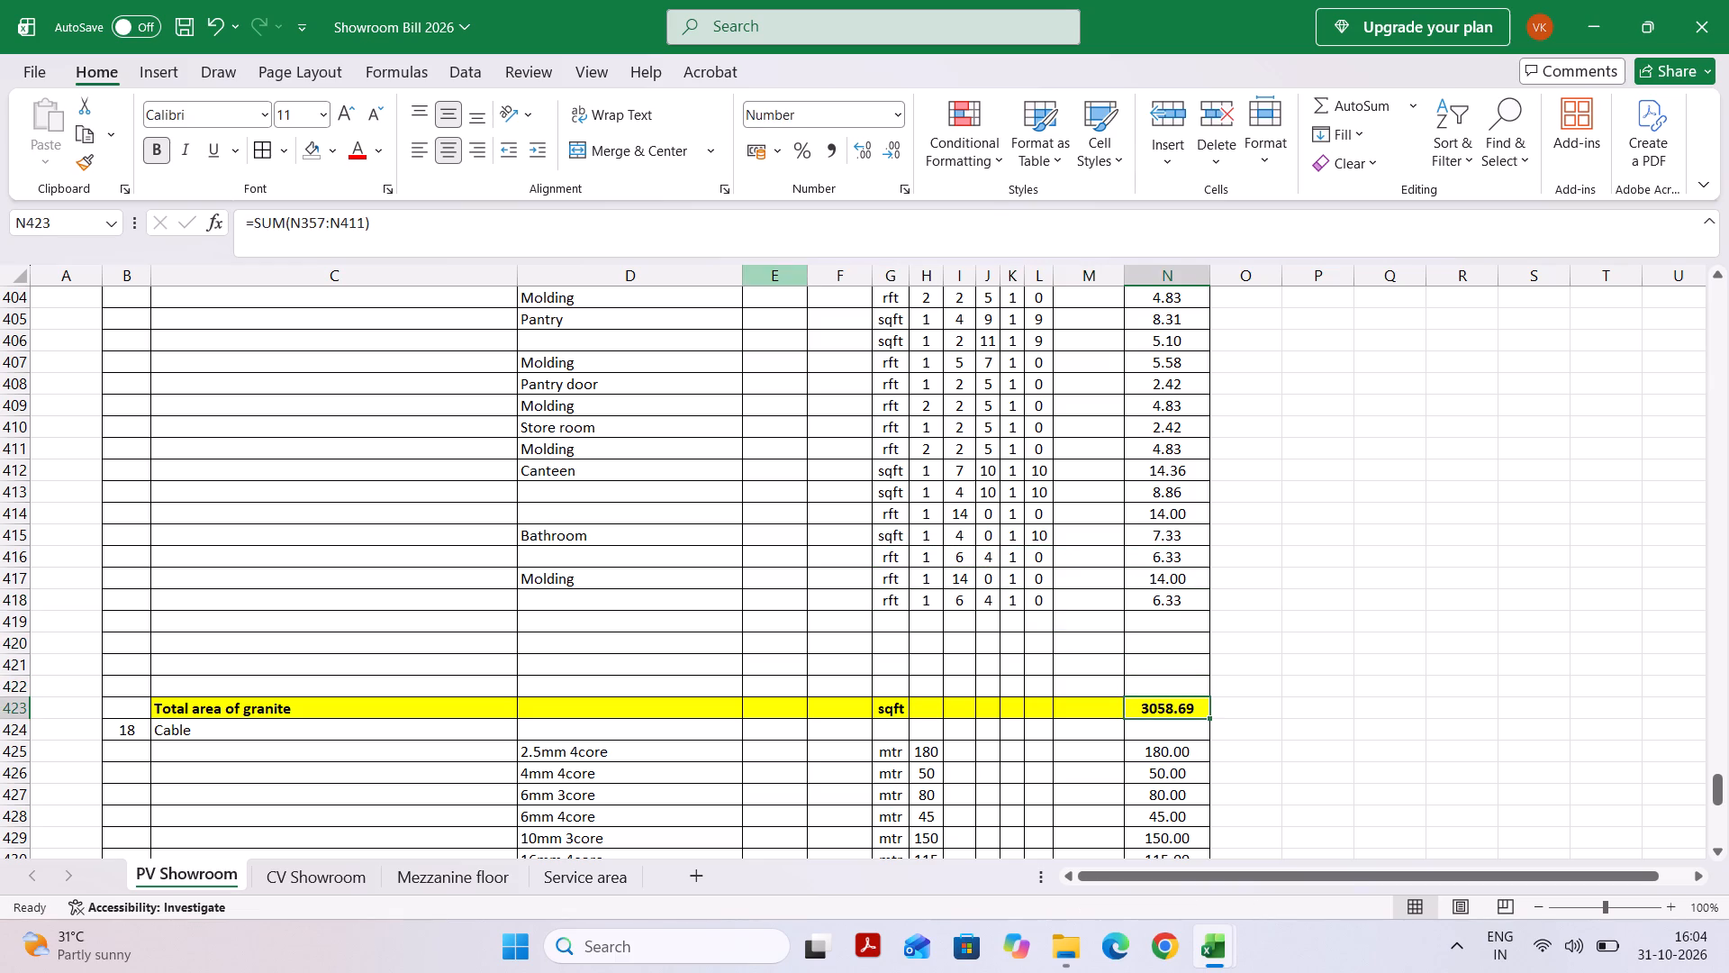
pyautogui.doubleClick(741, 252)
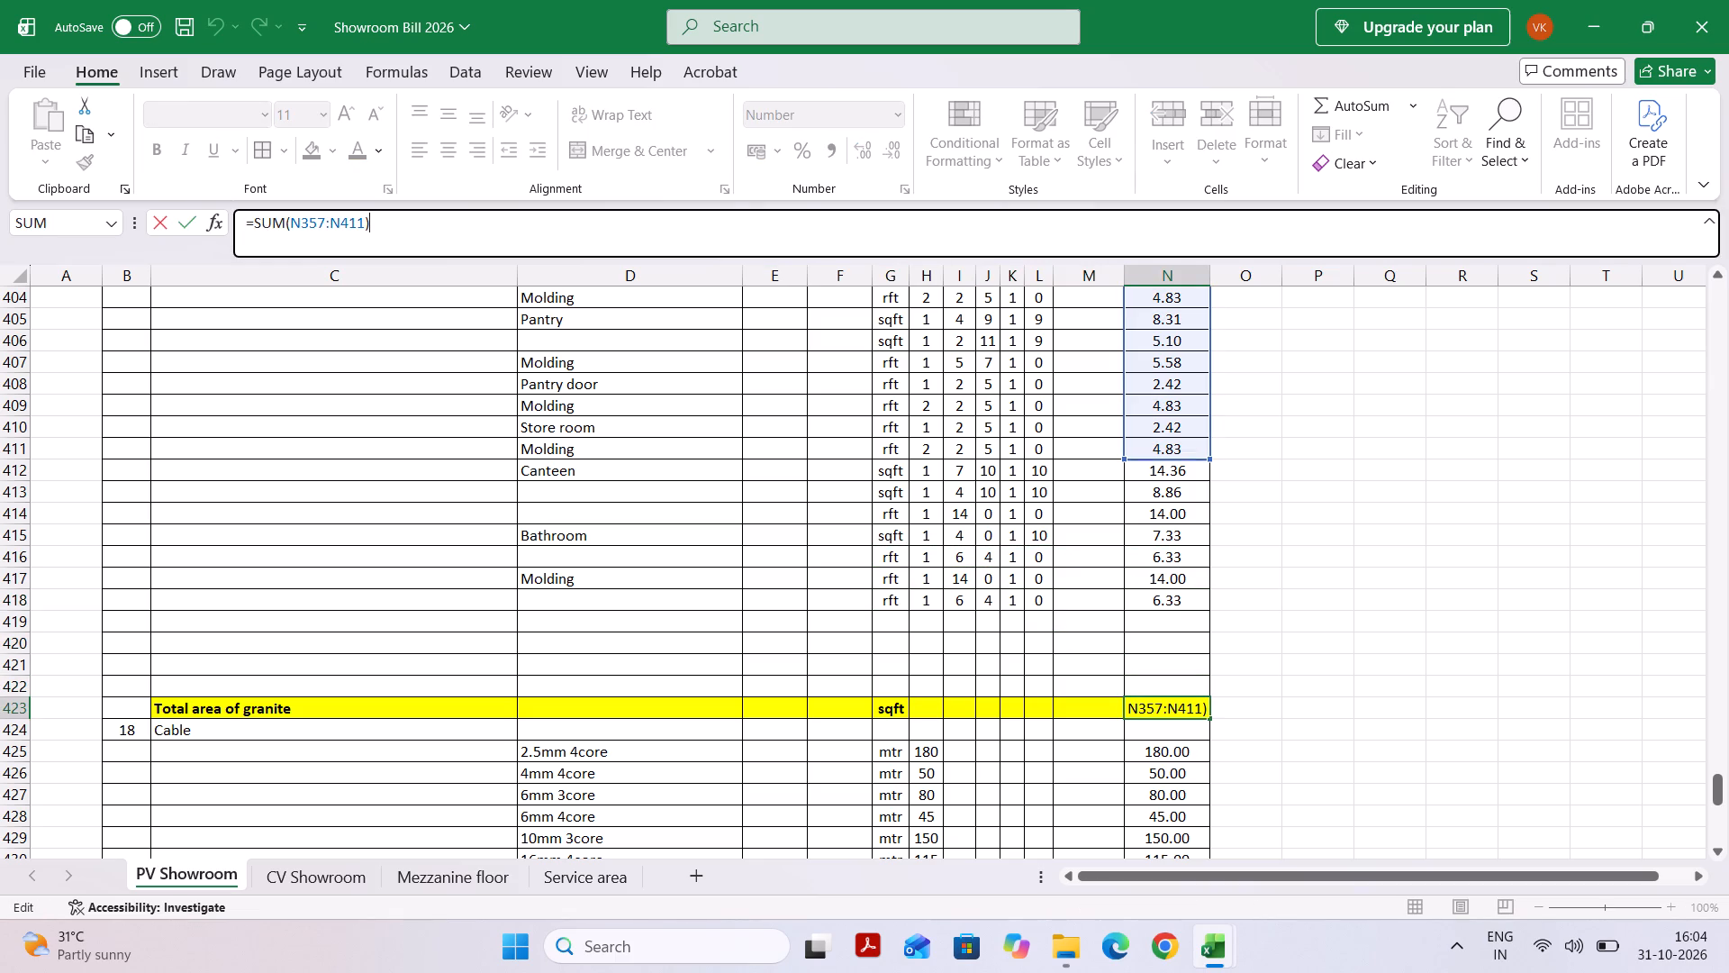
pyautogui.moveTo(1210, 459); pyautogui.dragTo(1198, 584)
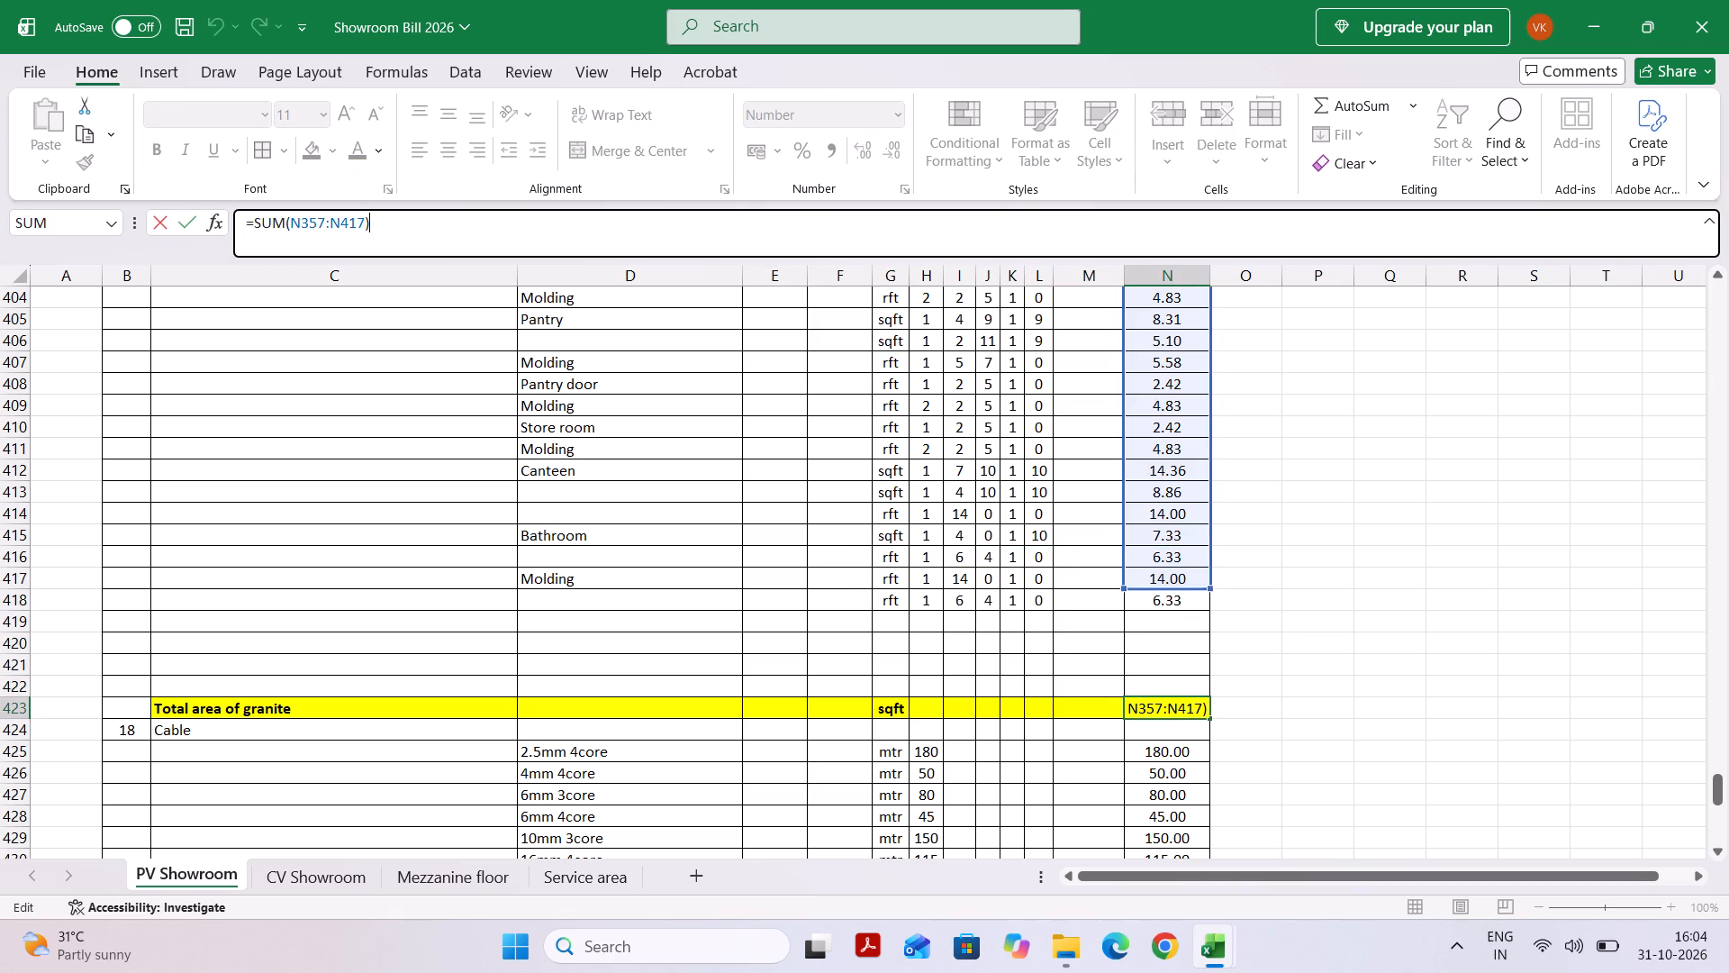
pyautogui.moveTo(1198, 584); pyautogui.dragTo(1197, 608)
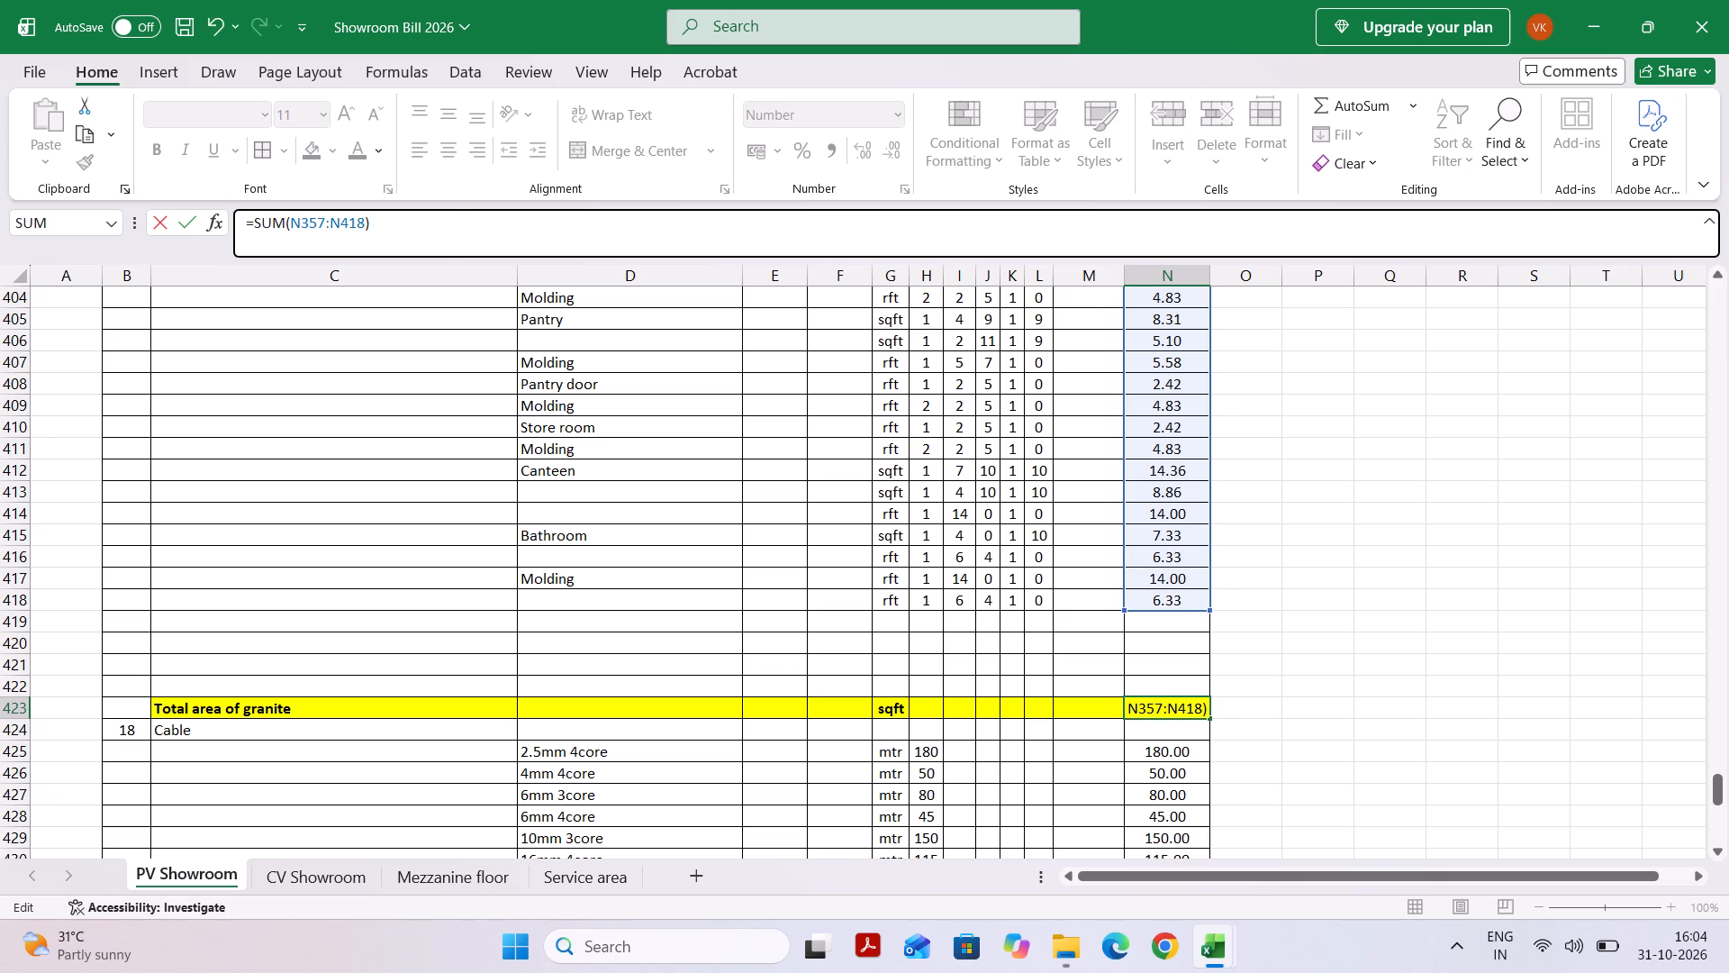
pyautogui.moveTo(1211, 611); pyautogui.dragTo(1211, 686)
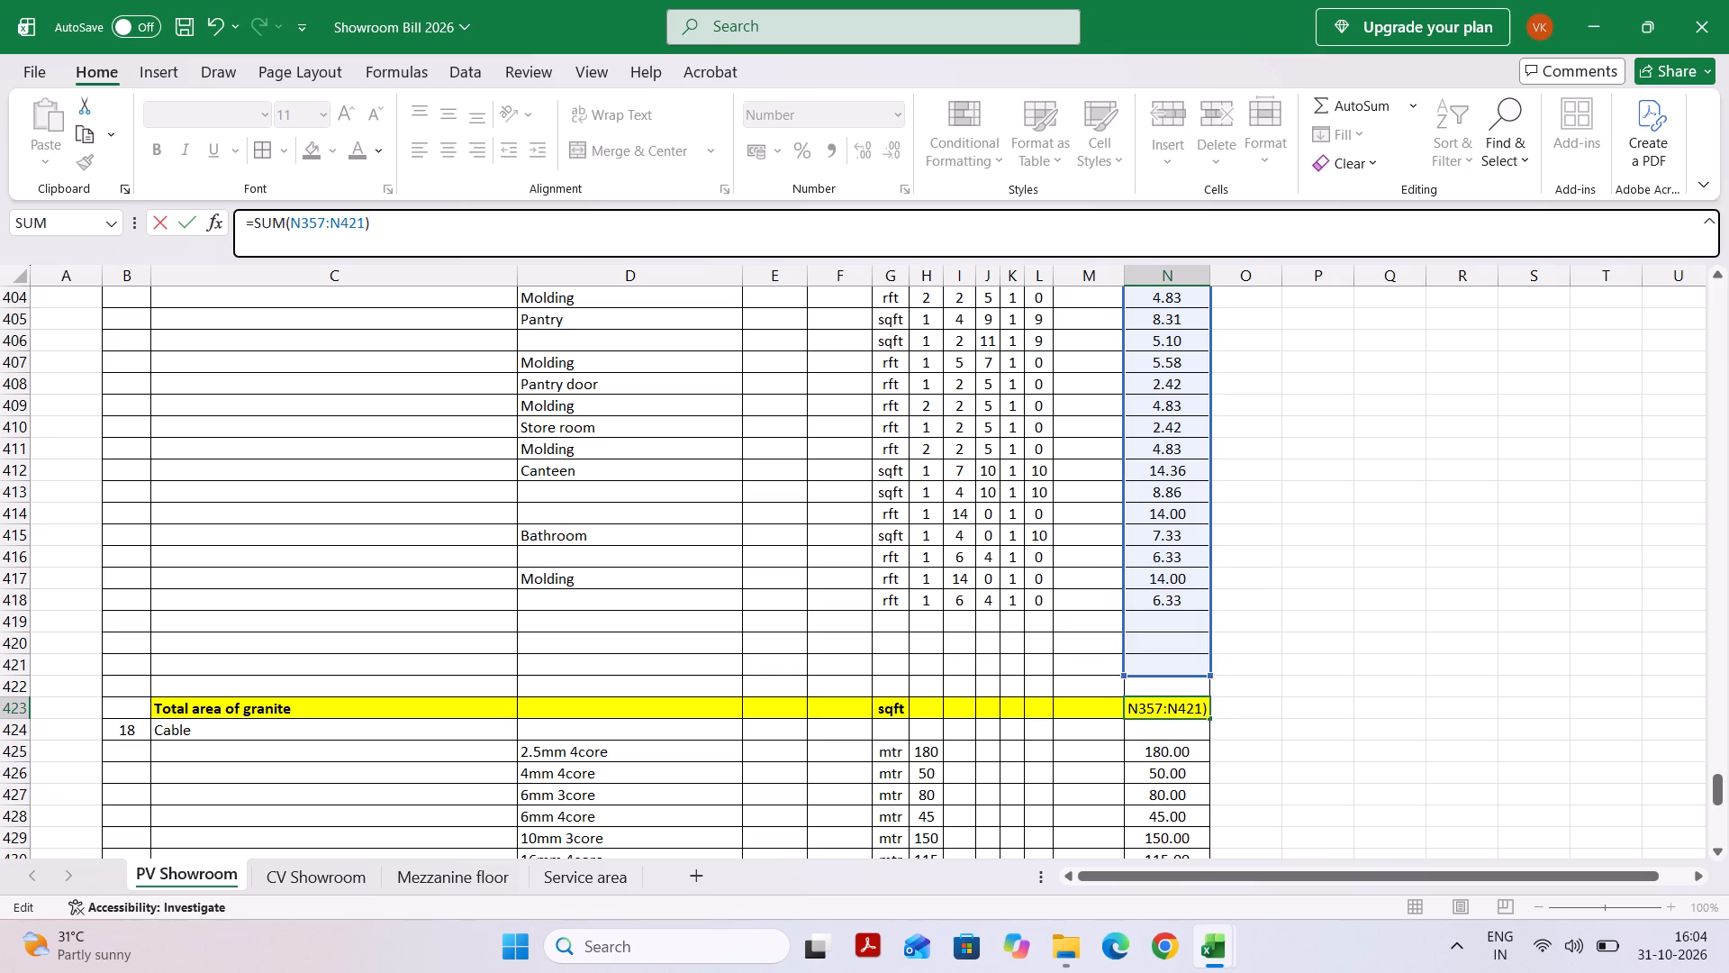
pyautogui.moveTo(1211, 686); pyautogui.dragTo(1211, 690)
pyautogui.click(1211, 690)
pyautogui.click(1267, 640)
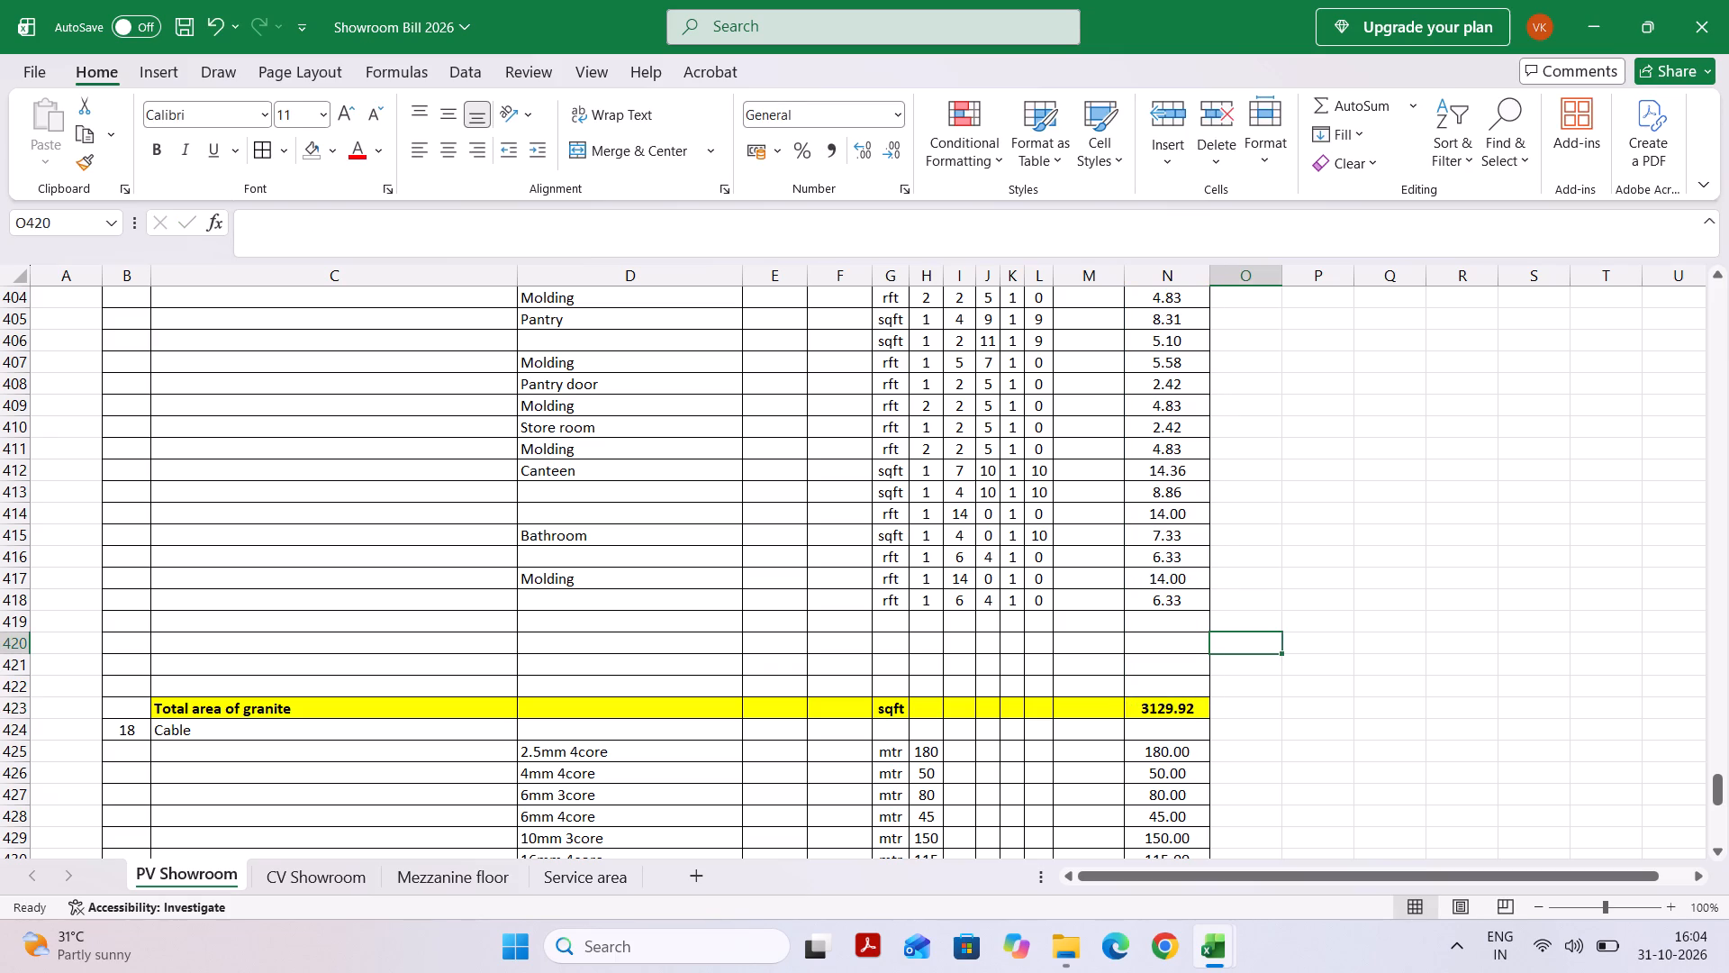
pyautogui.rightClick(1093, 641)
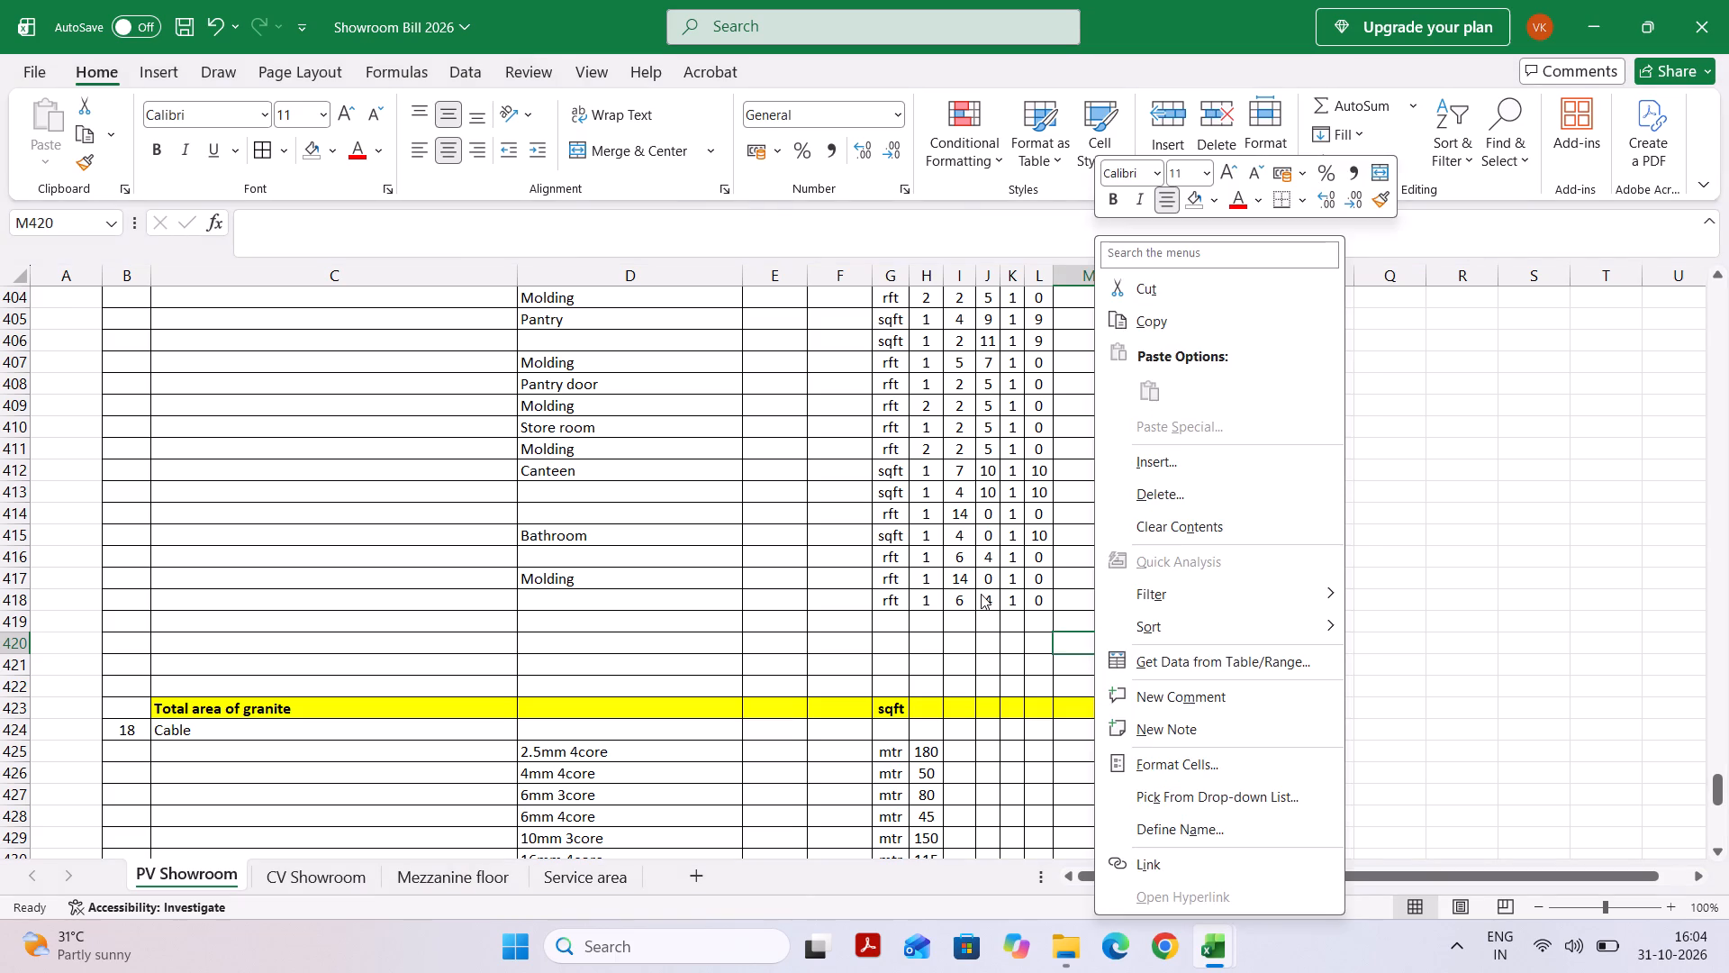
pyautogui.click(981, 594)
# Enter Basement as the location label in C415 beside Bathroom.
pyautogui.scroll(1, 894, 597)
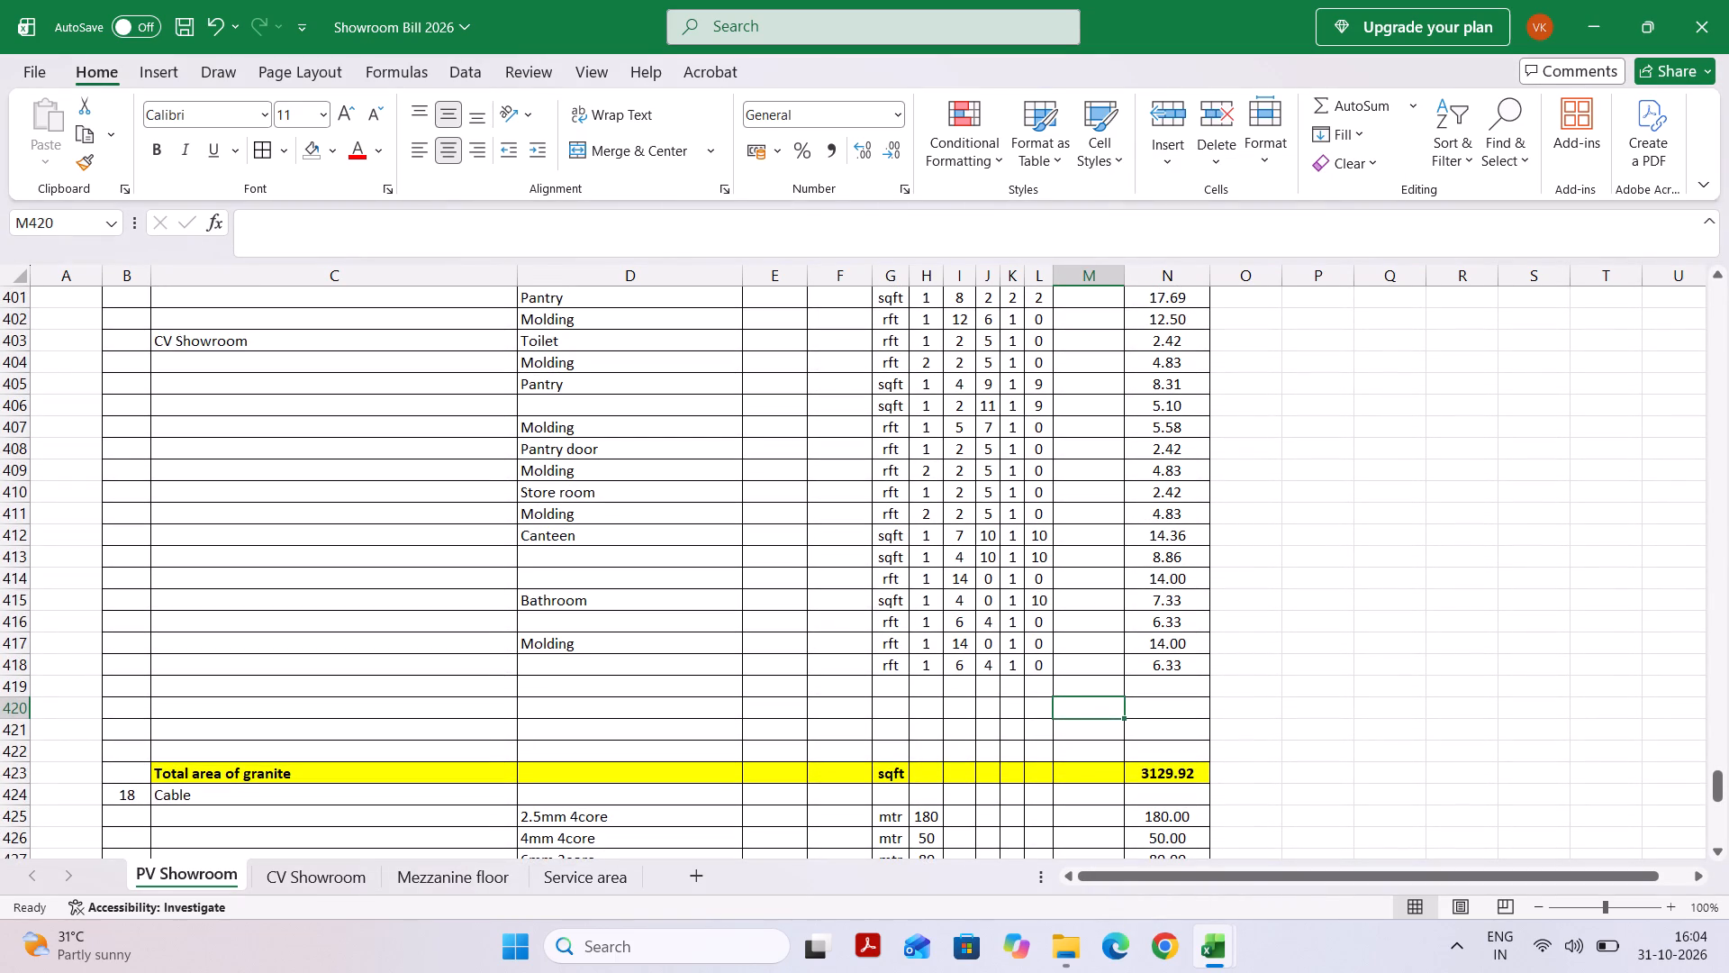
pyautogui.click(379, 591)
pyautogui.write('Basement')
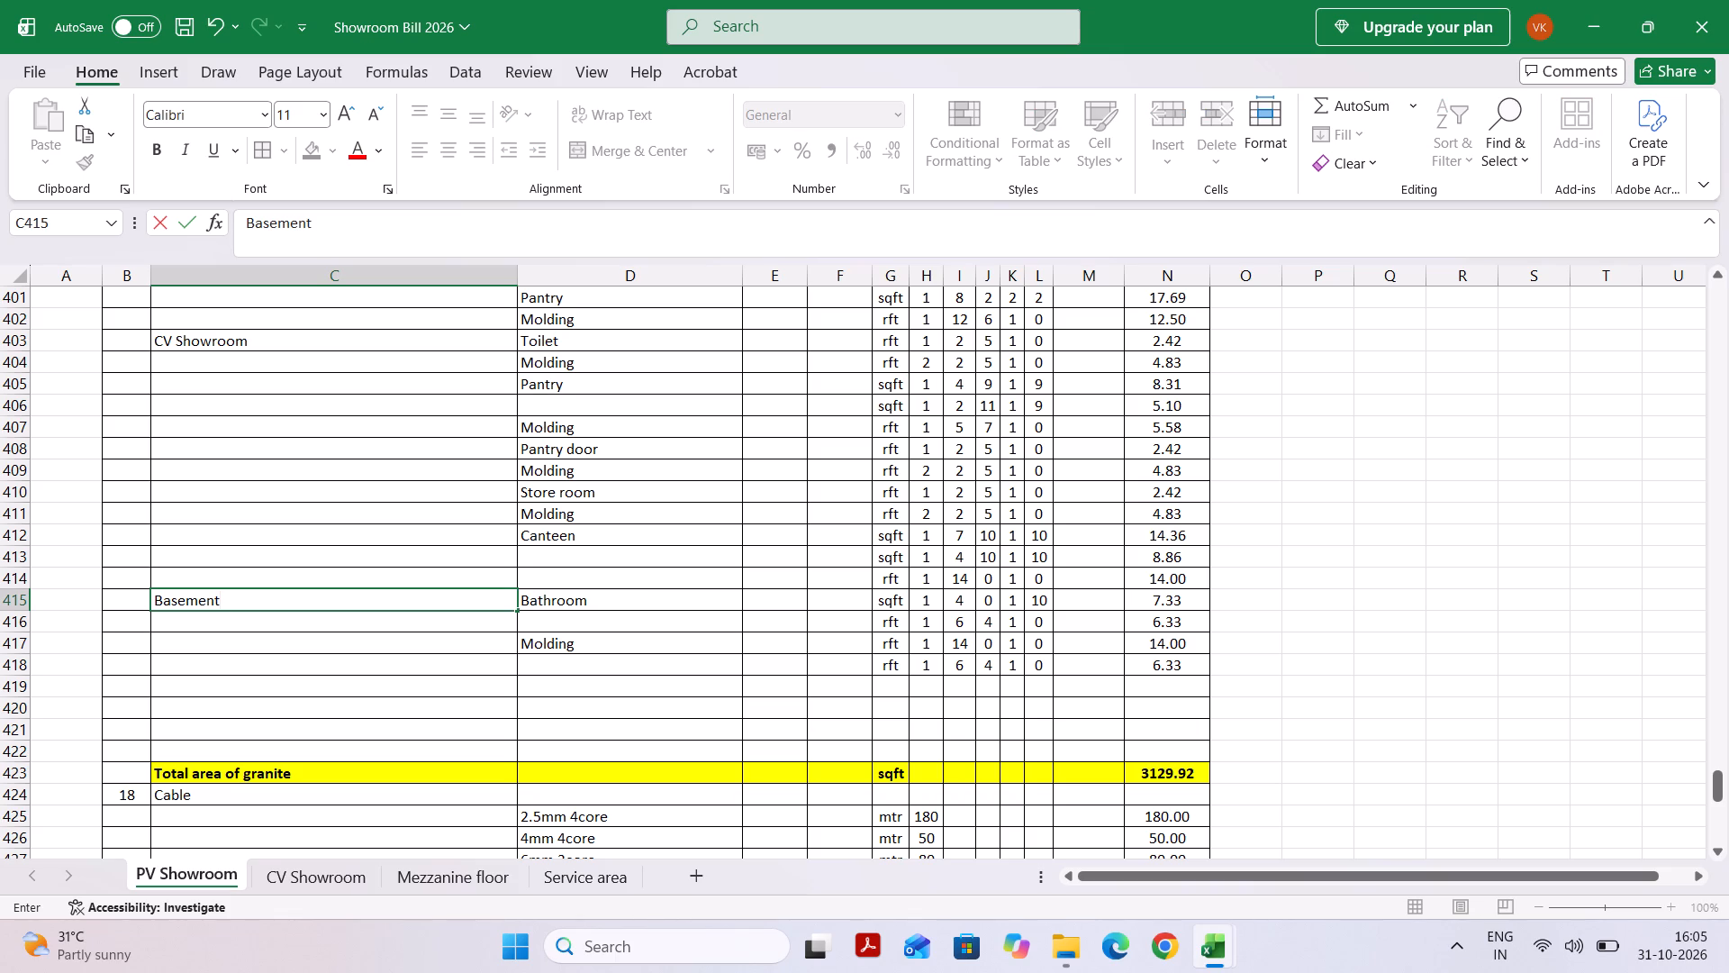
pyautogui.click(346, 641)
# Review the CV Showroom item descriptions in column D, from Toilet in row 403 down to Canteen in row 412.
pyautogui.scroll(1, 346, 641)
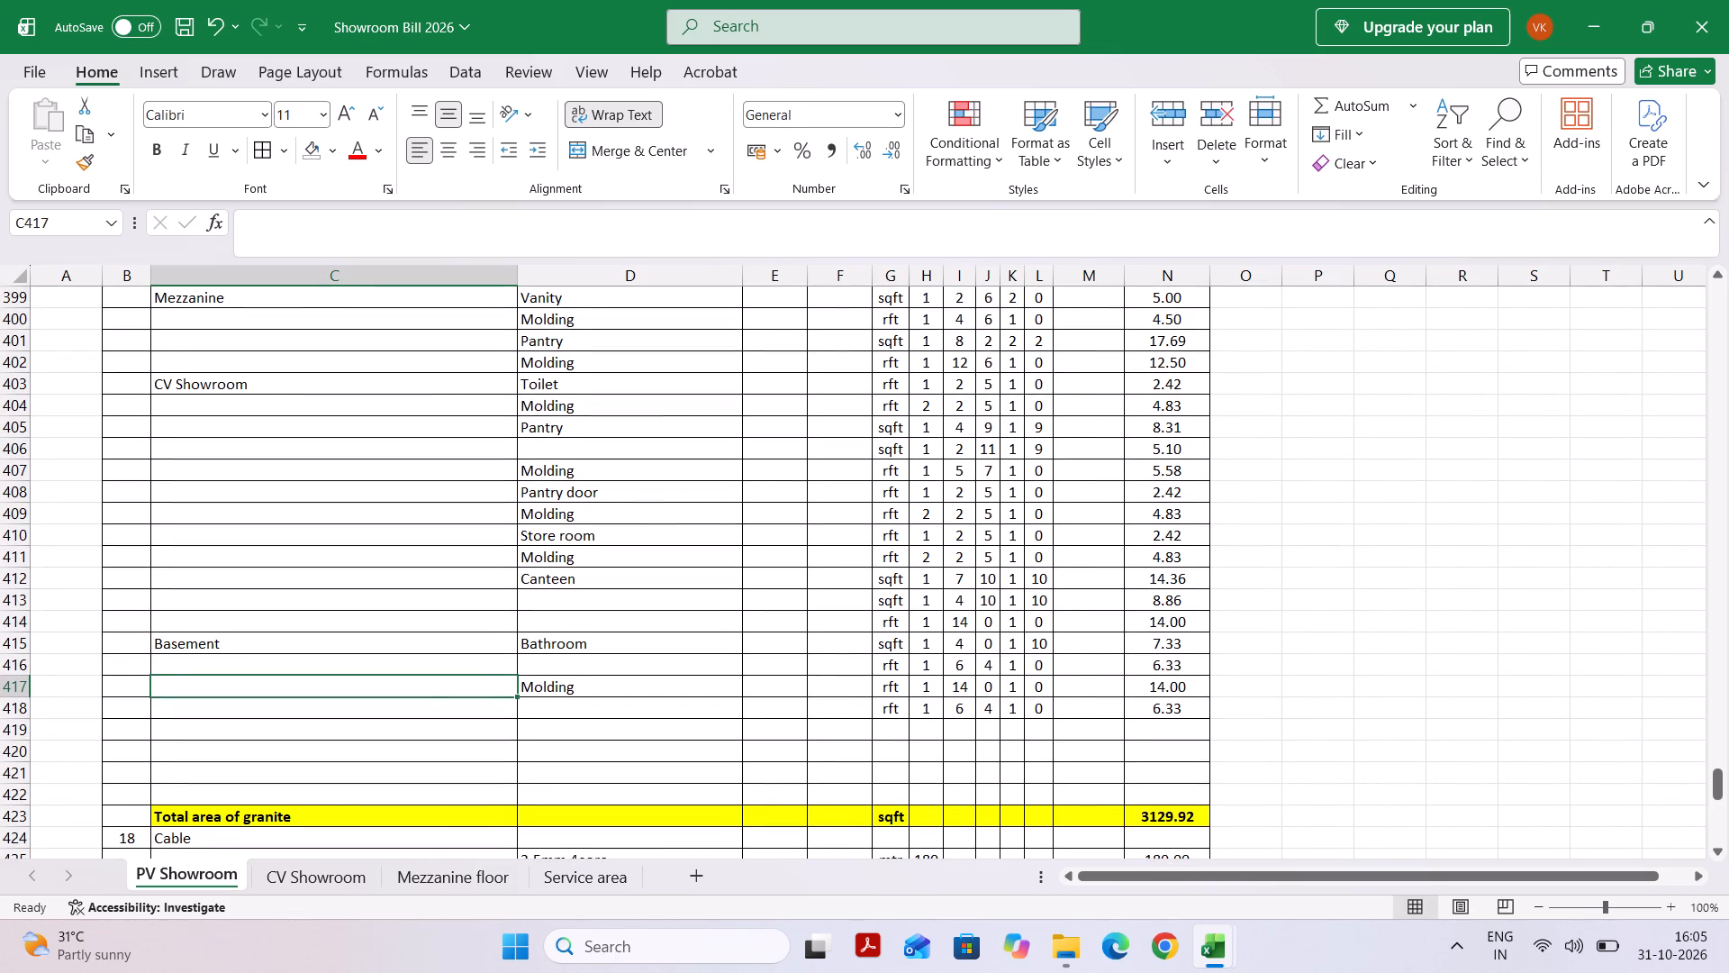
pyautogui.scroll(1, 493, 658)
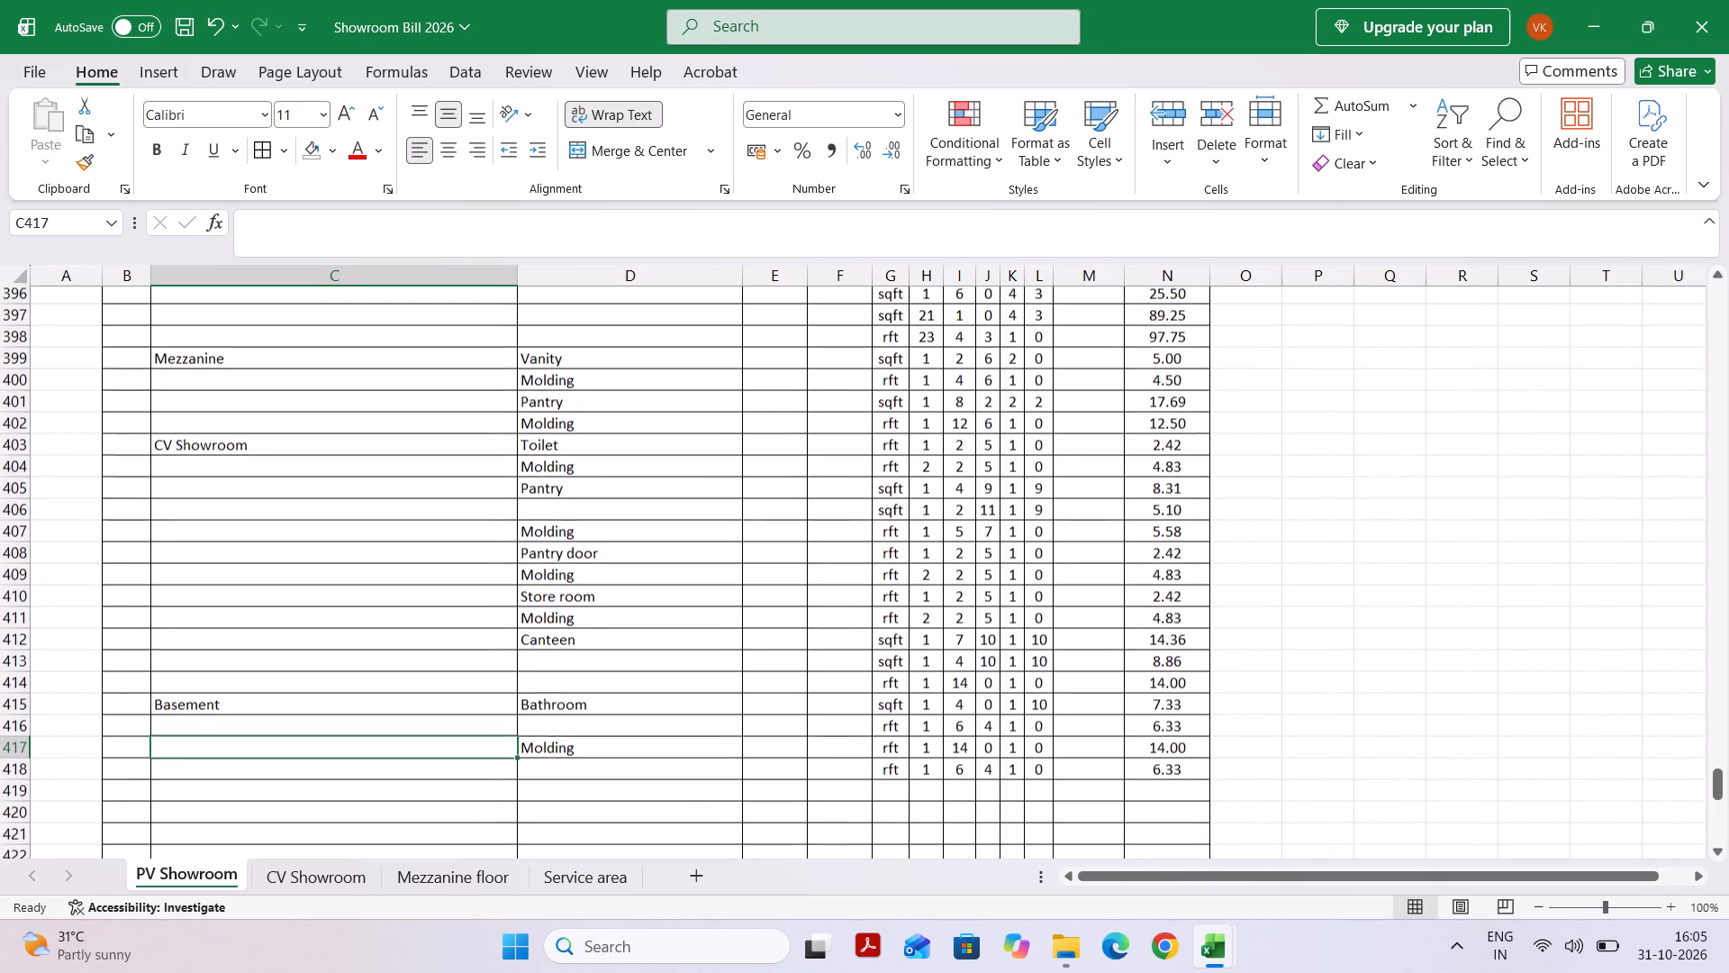
pyautogui.click(537, 451)
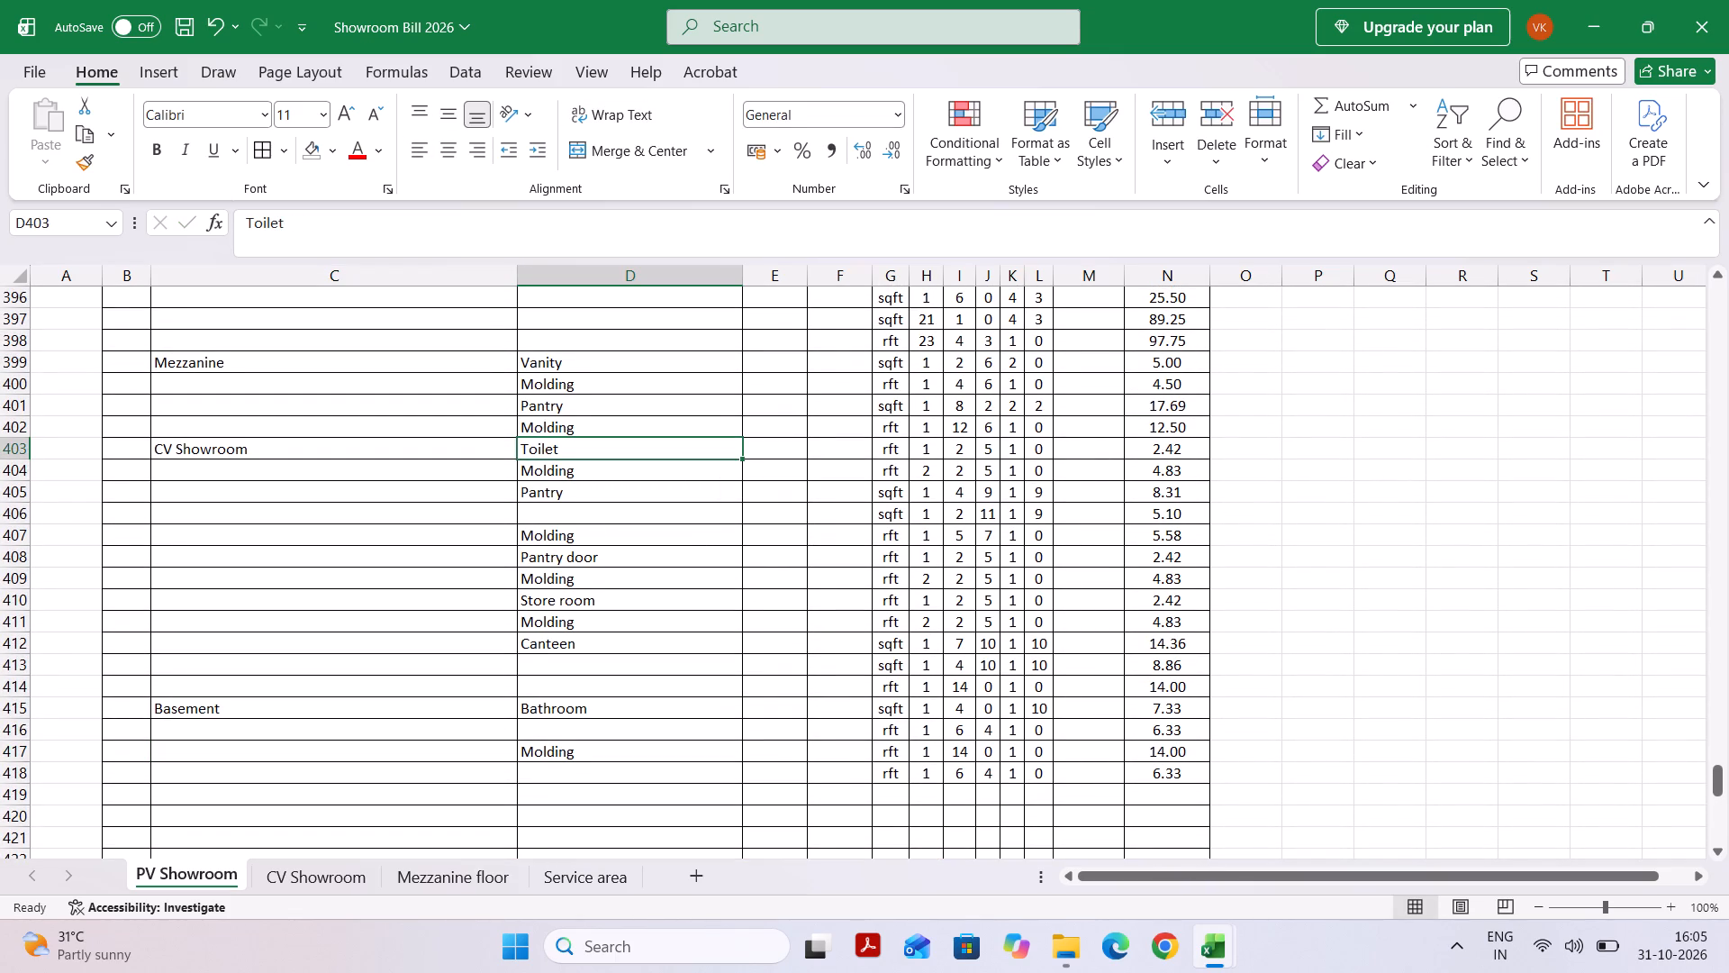
pyautogui.click(550, 494)
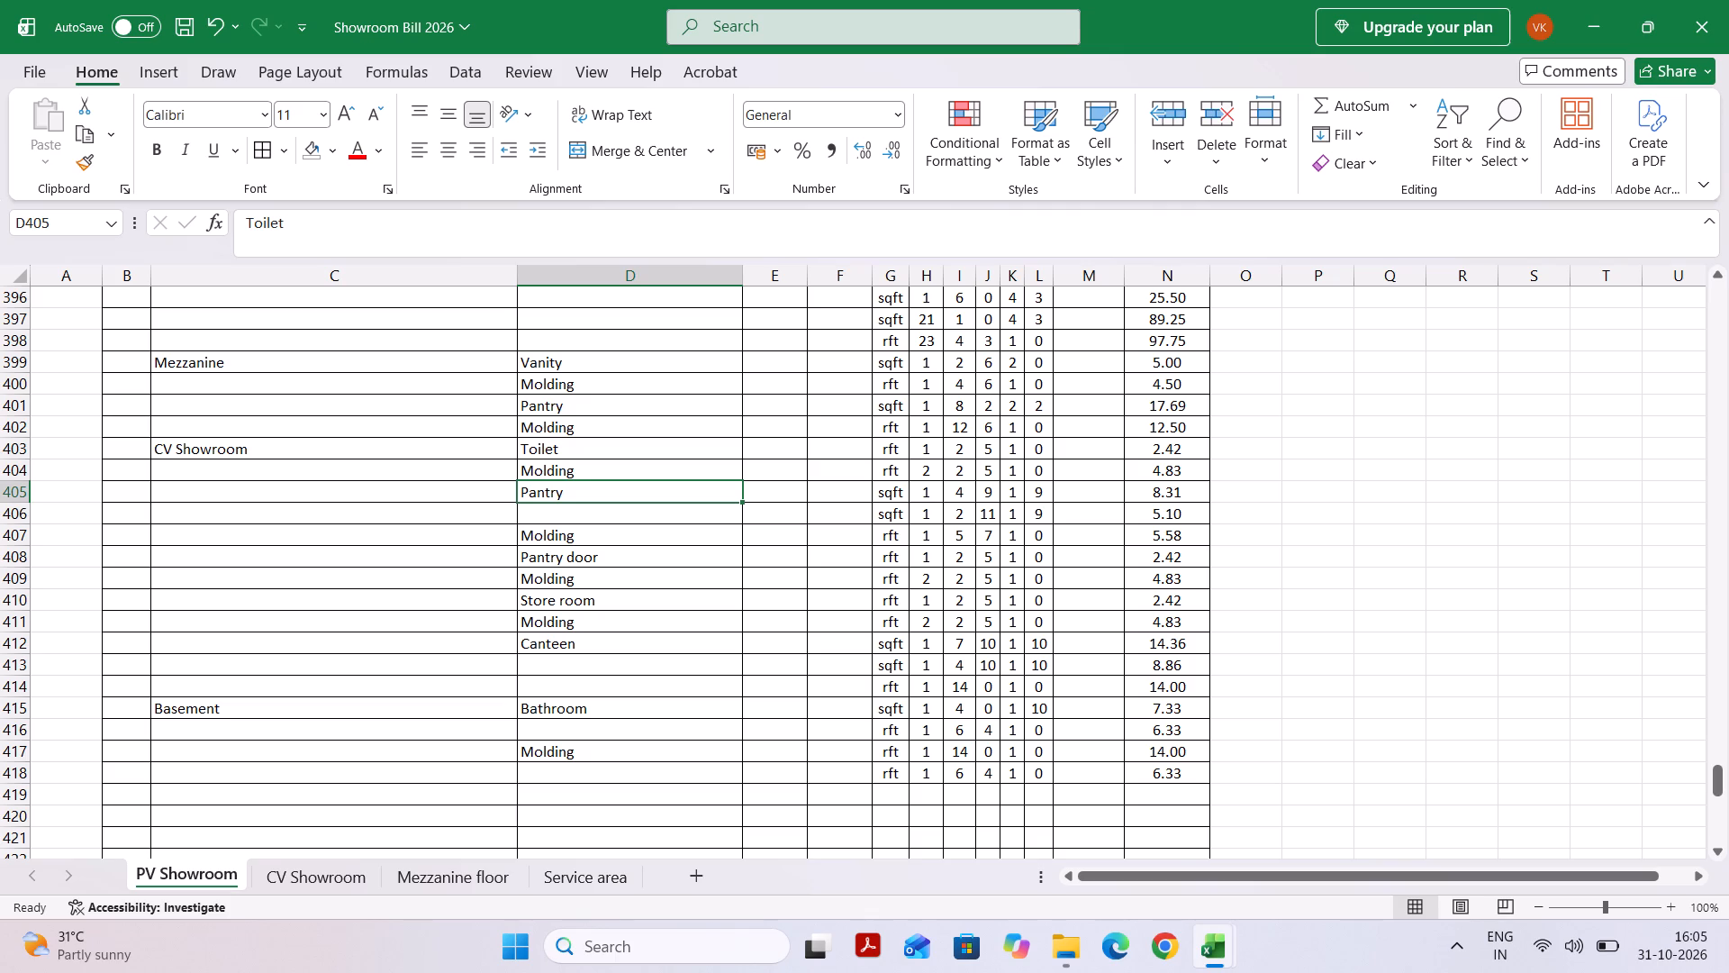
pyautogui.click(658, 539)
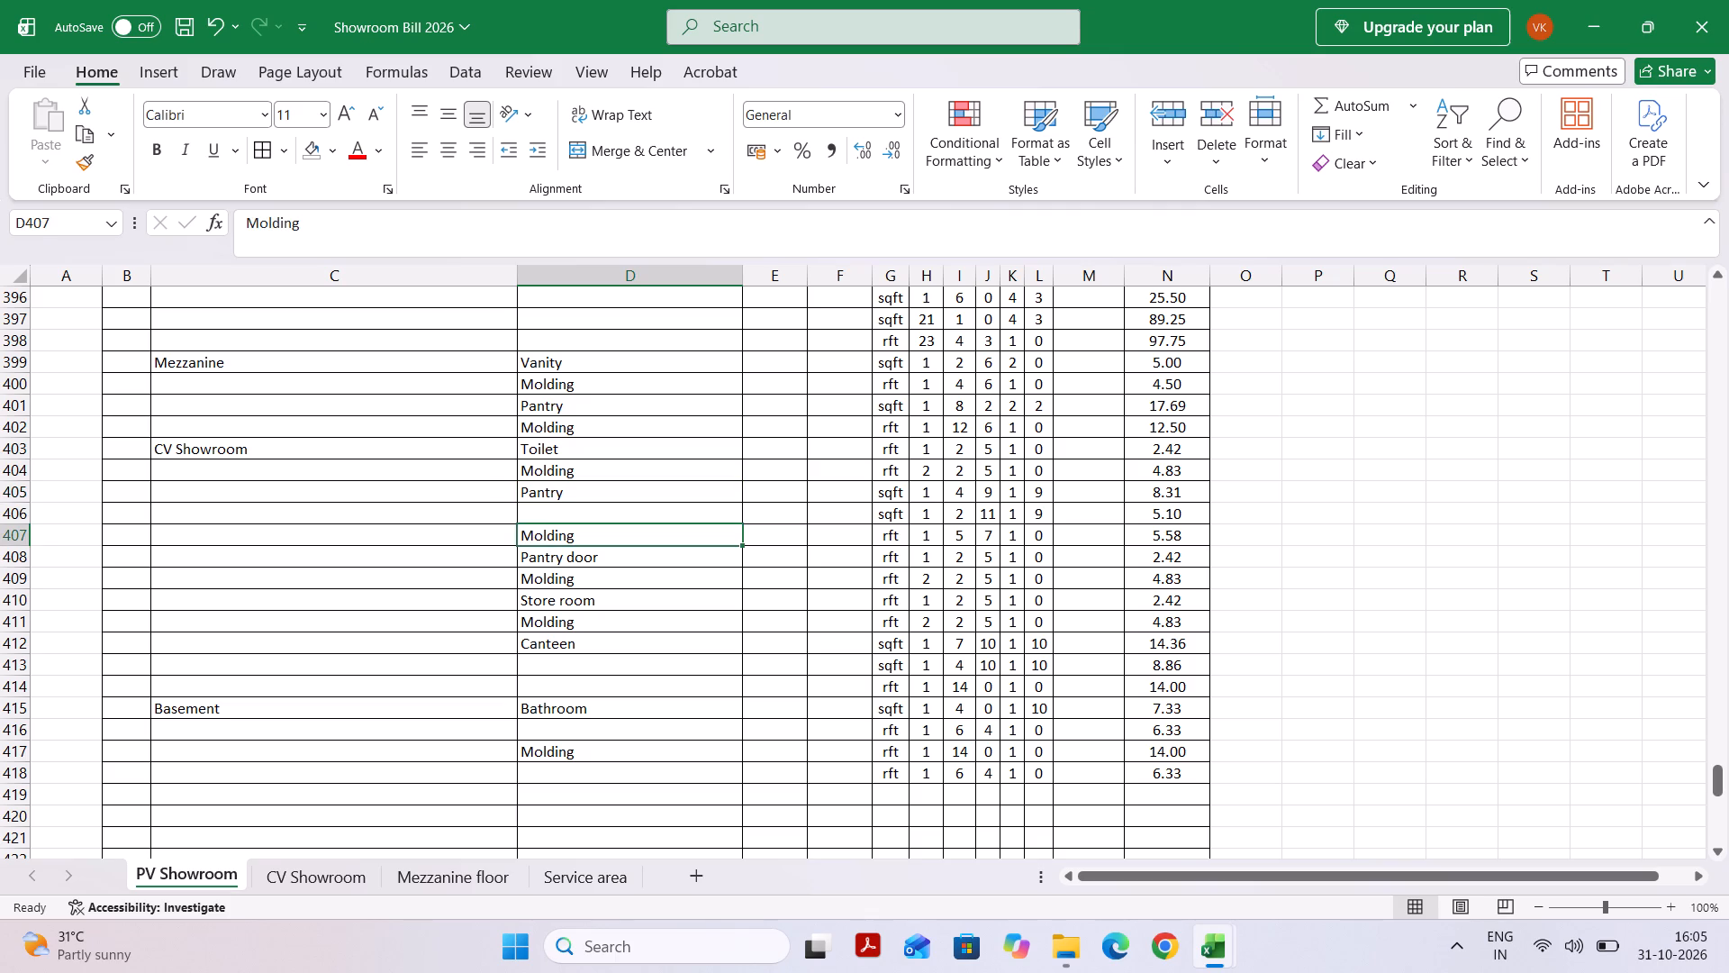
pyautogui.click(620, 559)
pyautogui.click(586, 585)
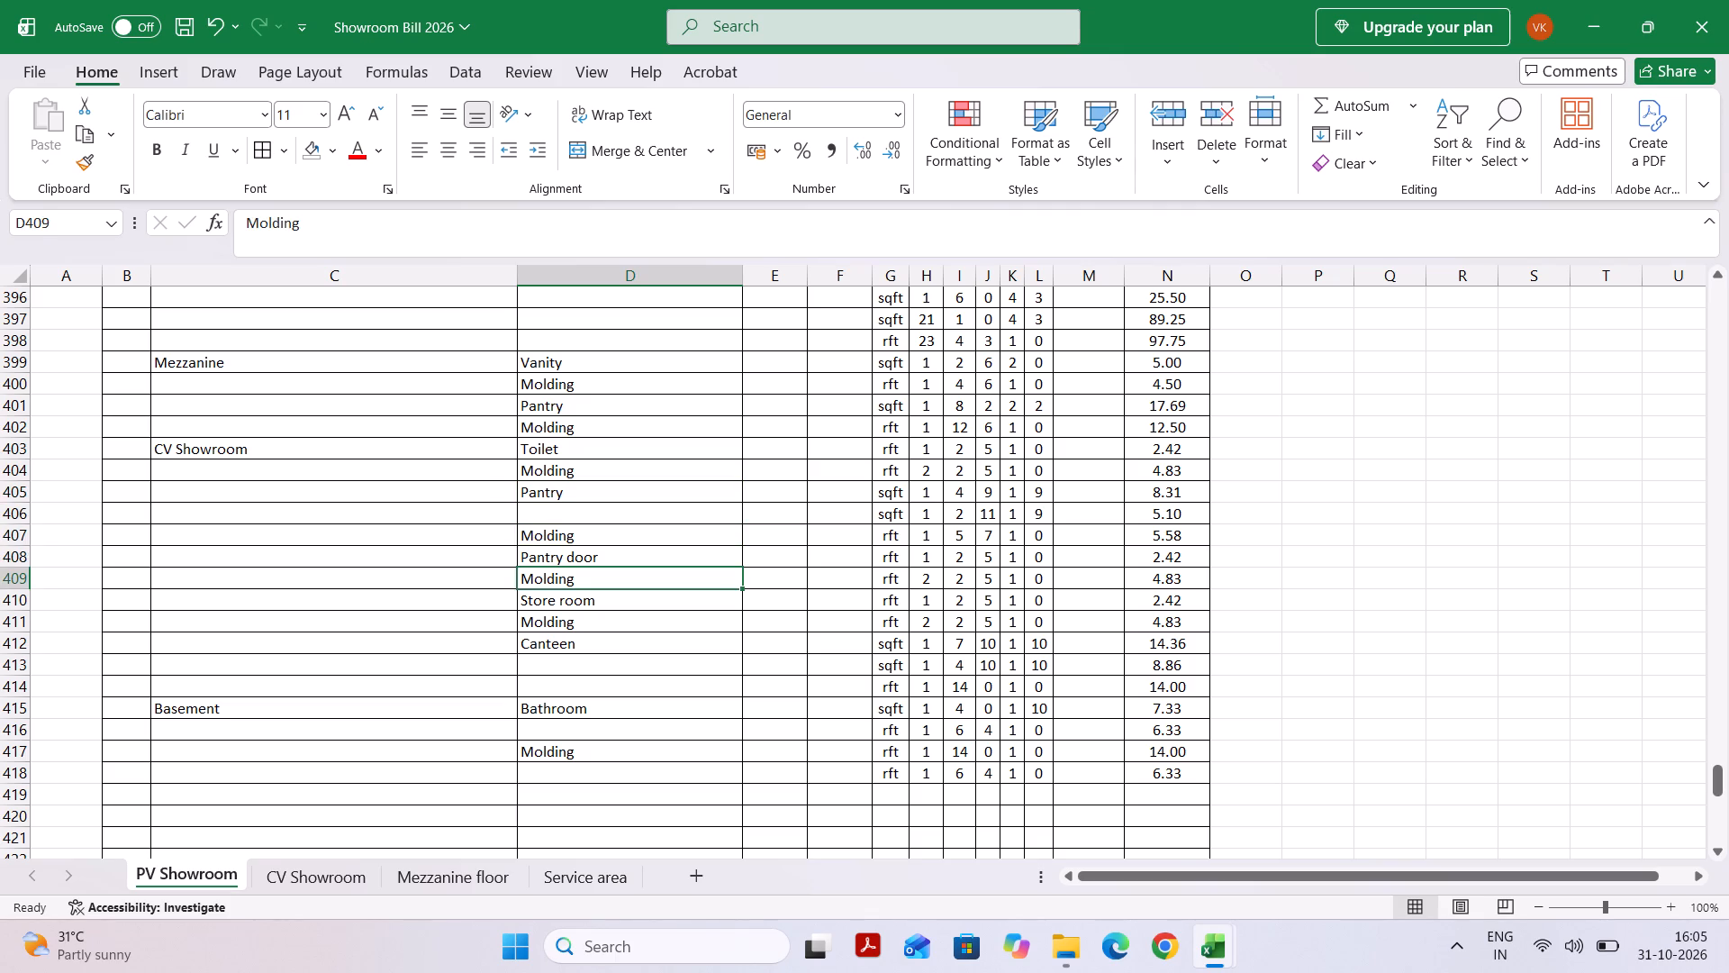
pyautogui.click(585, 608)
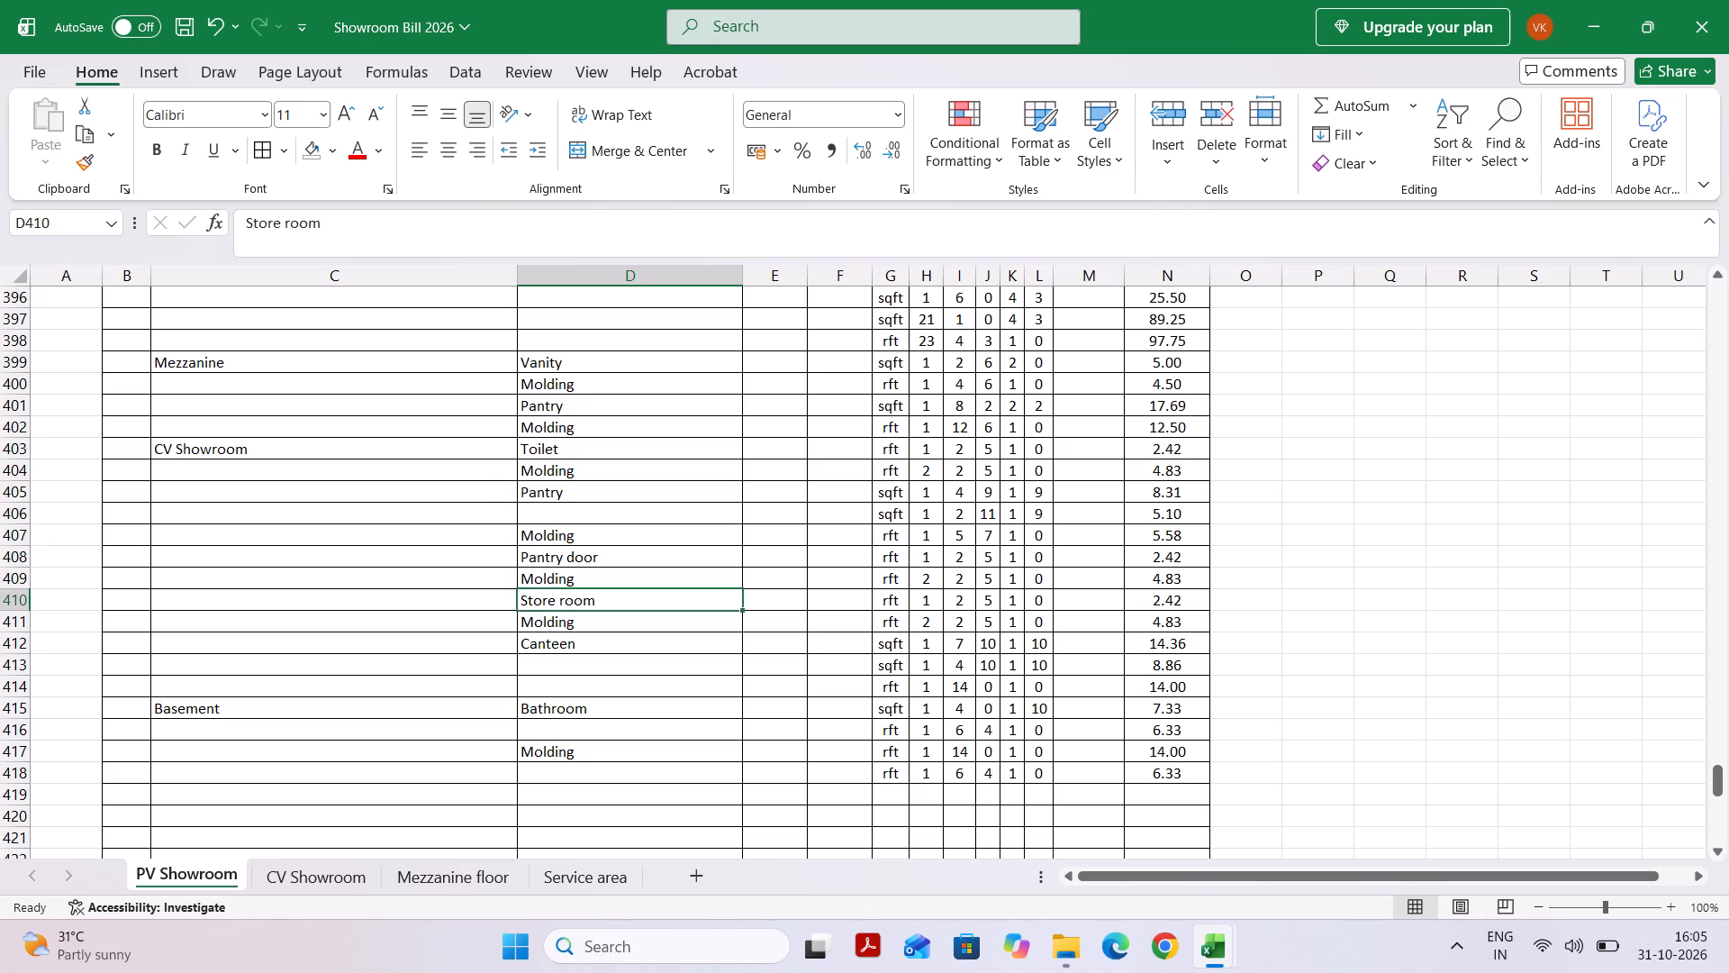
pyautogui.click(591, 632)
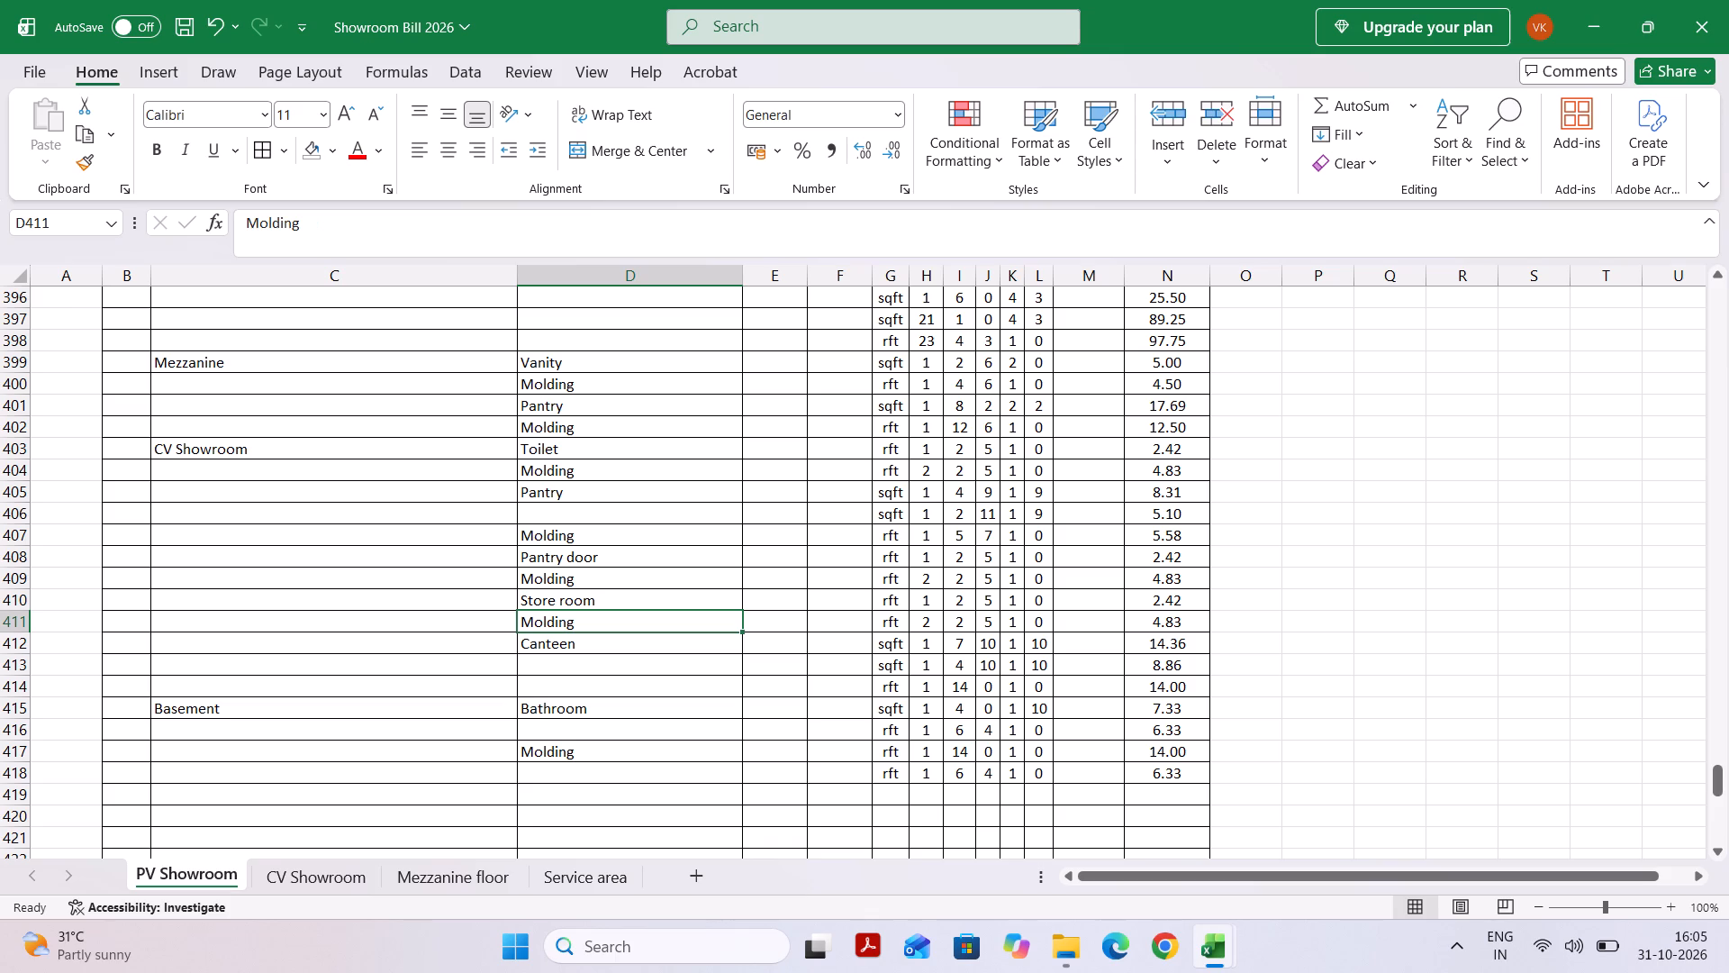
pyautogui.click(591, 643)
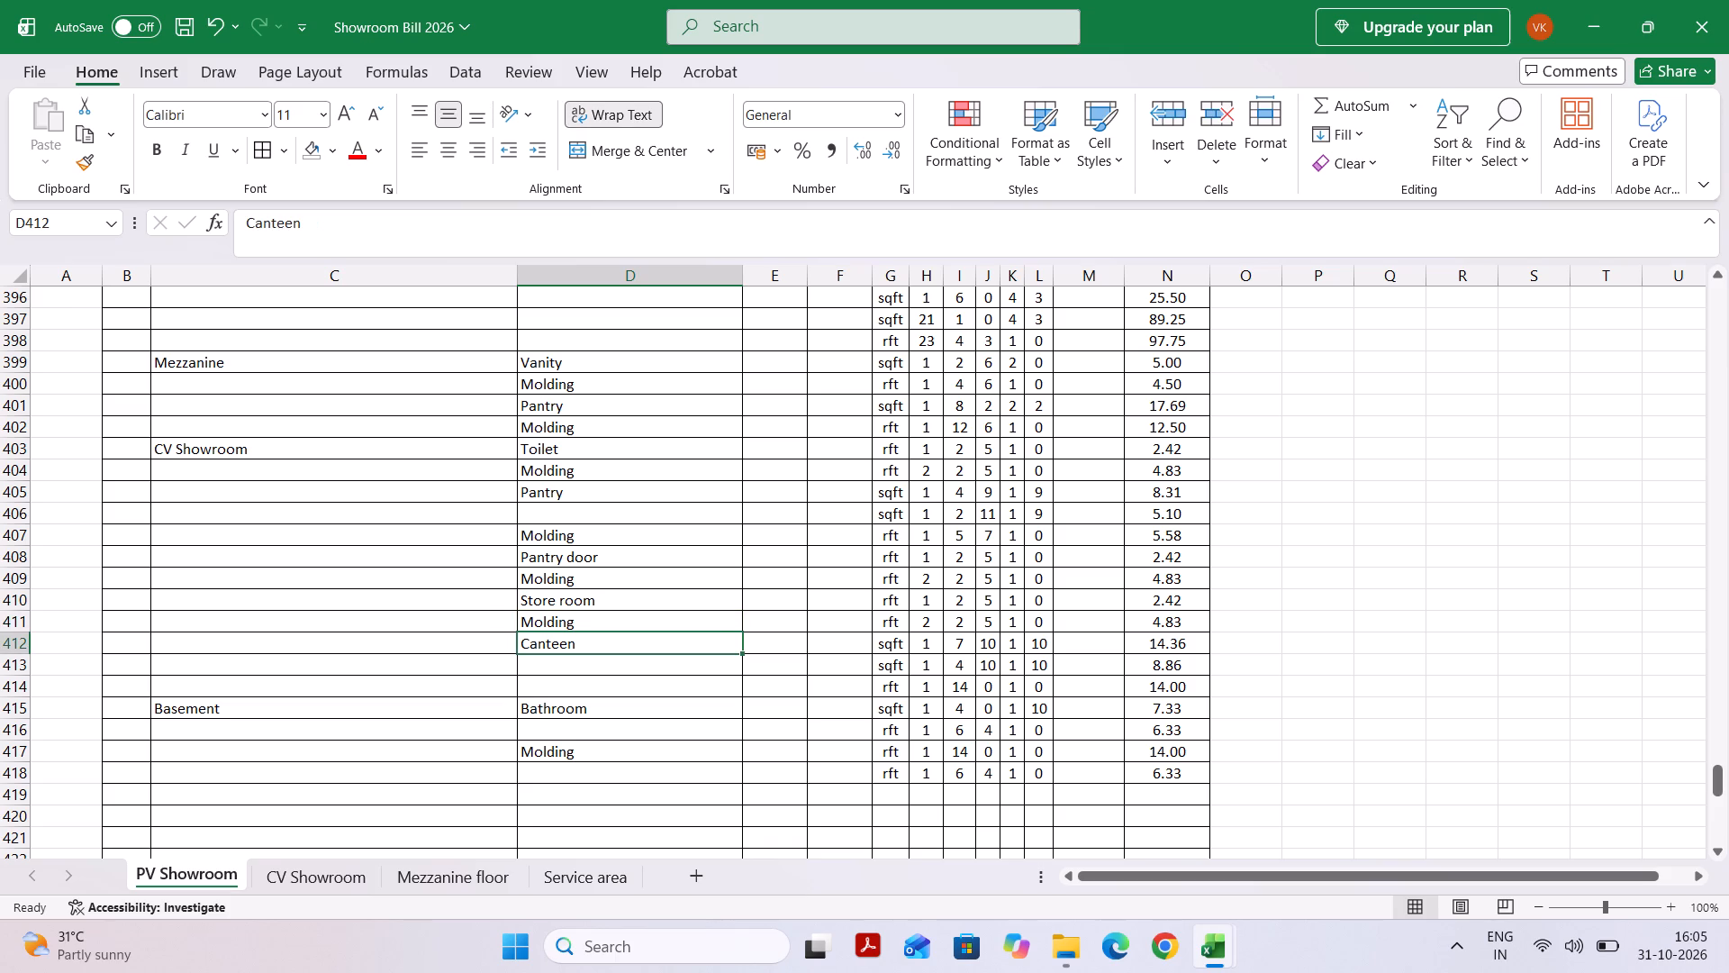
# Move the Basement location label to the Canteen row, clearing it from C415 and entering Basement in C412.
pyautogui.click(243, 700)
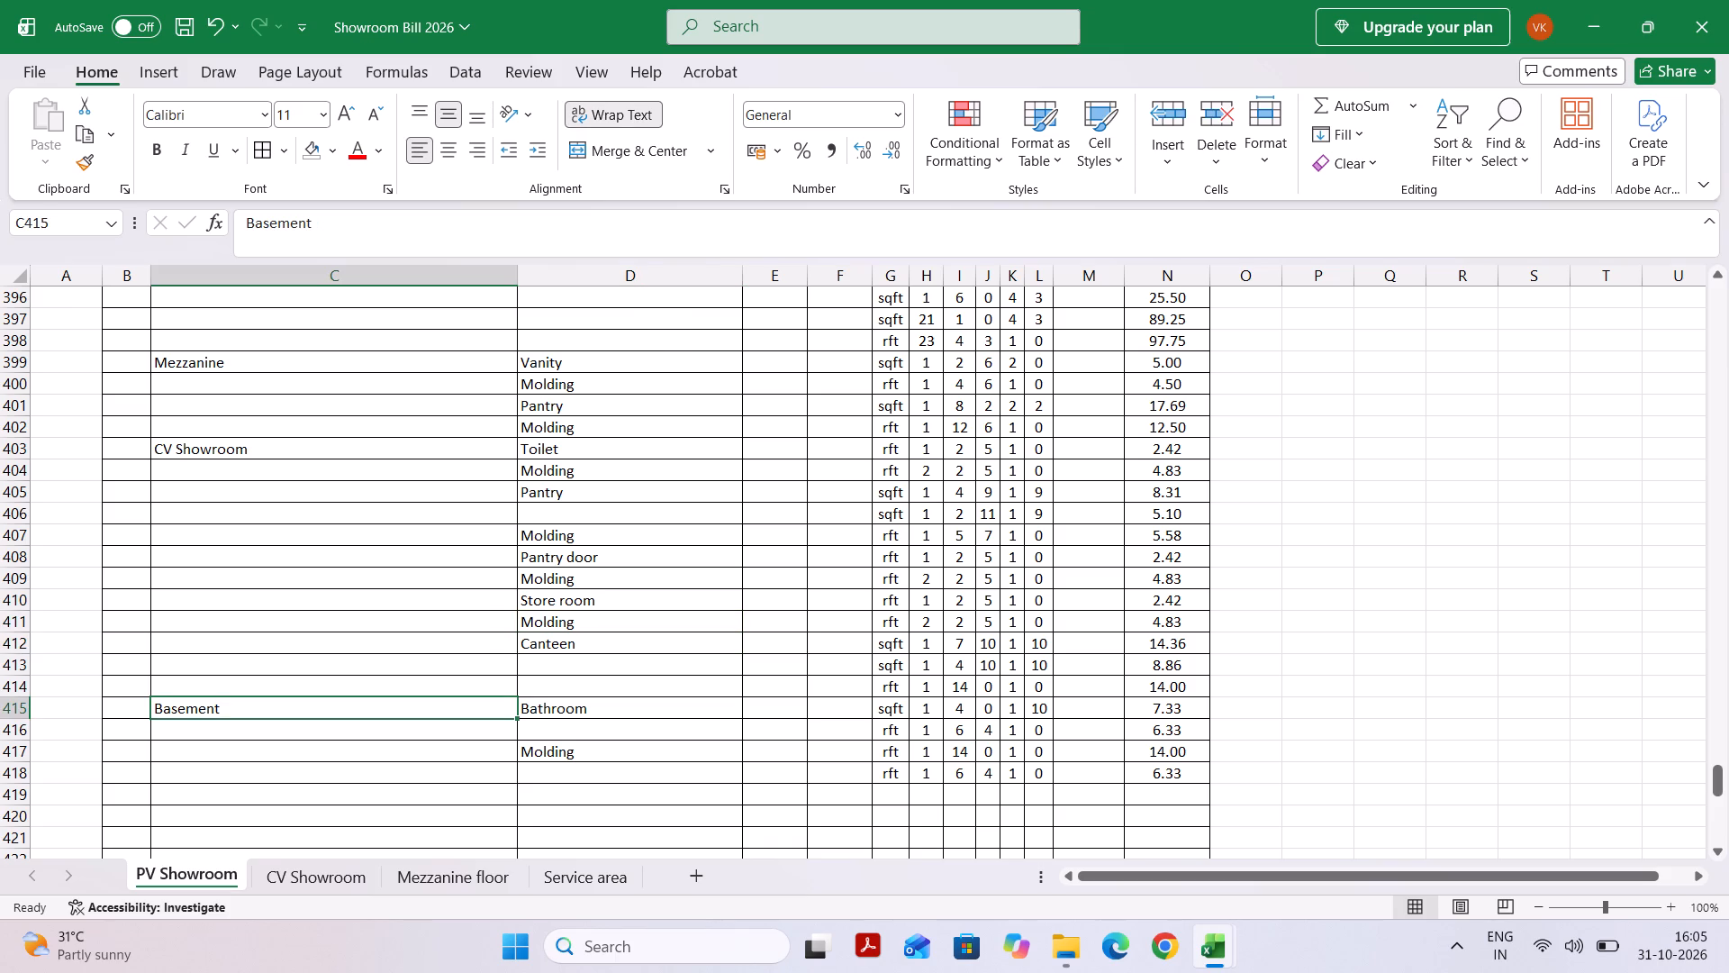
pyautogui.press('Delete')
pyautogui.click(243, 636)
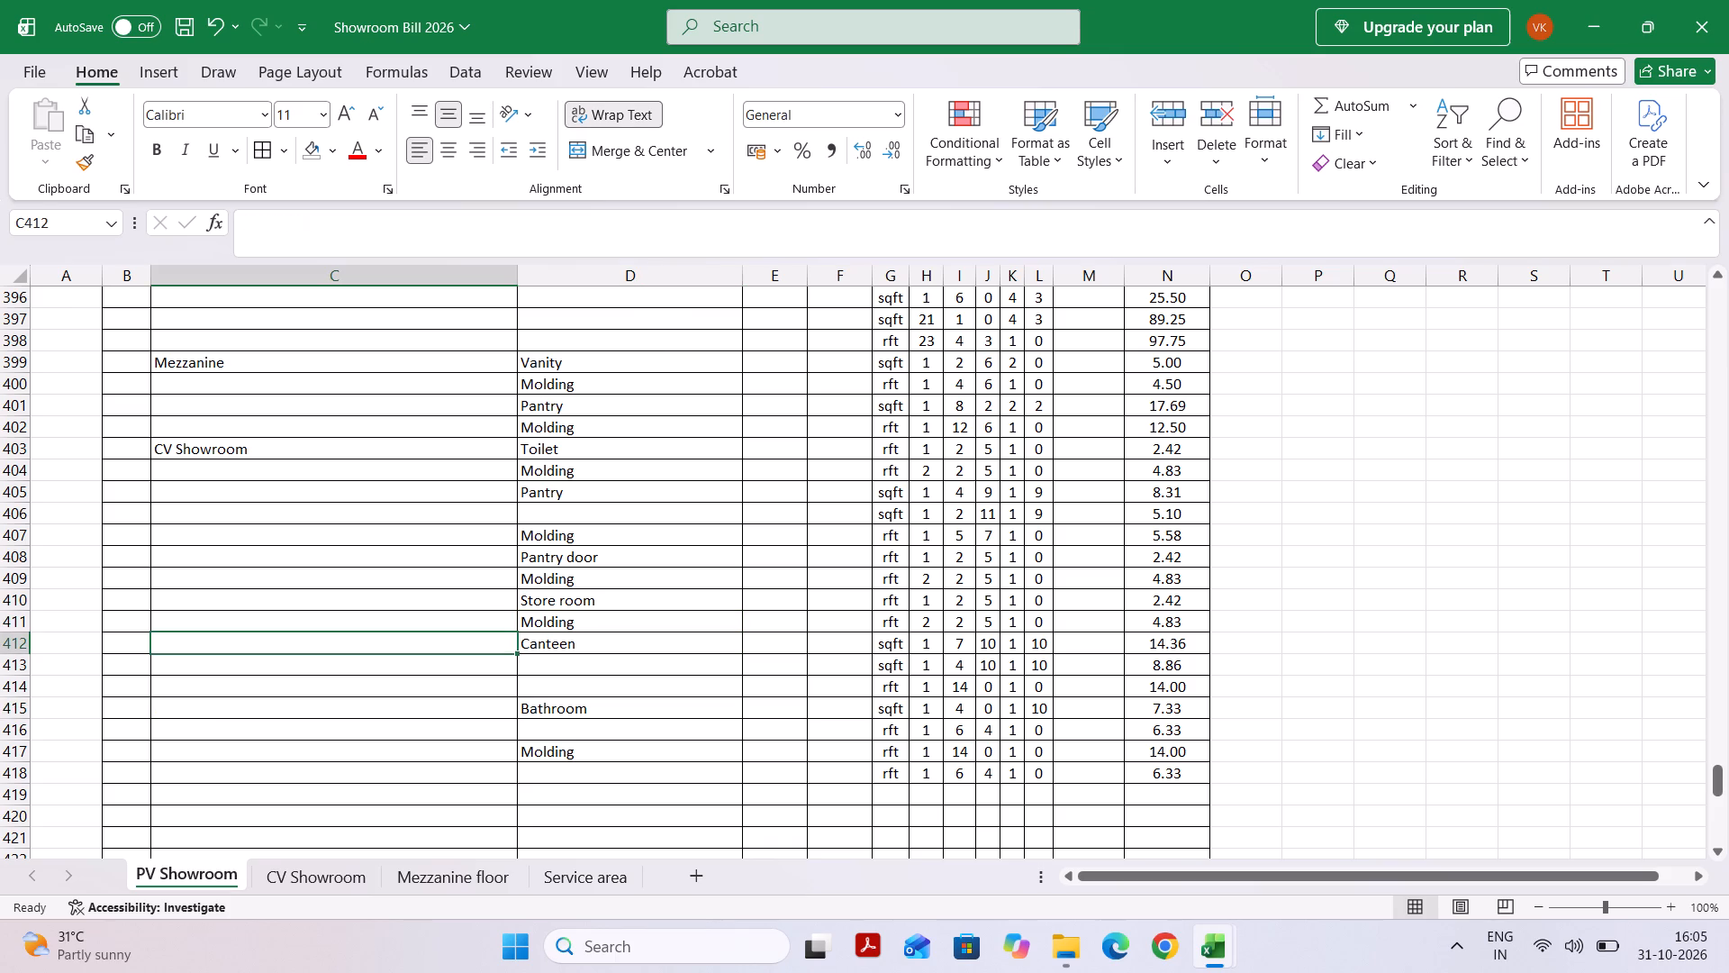
pyautogui.write('BA')
pyautogui.write('sement')
pyautogui.press('Tab')
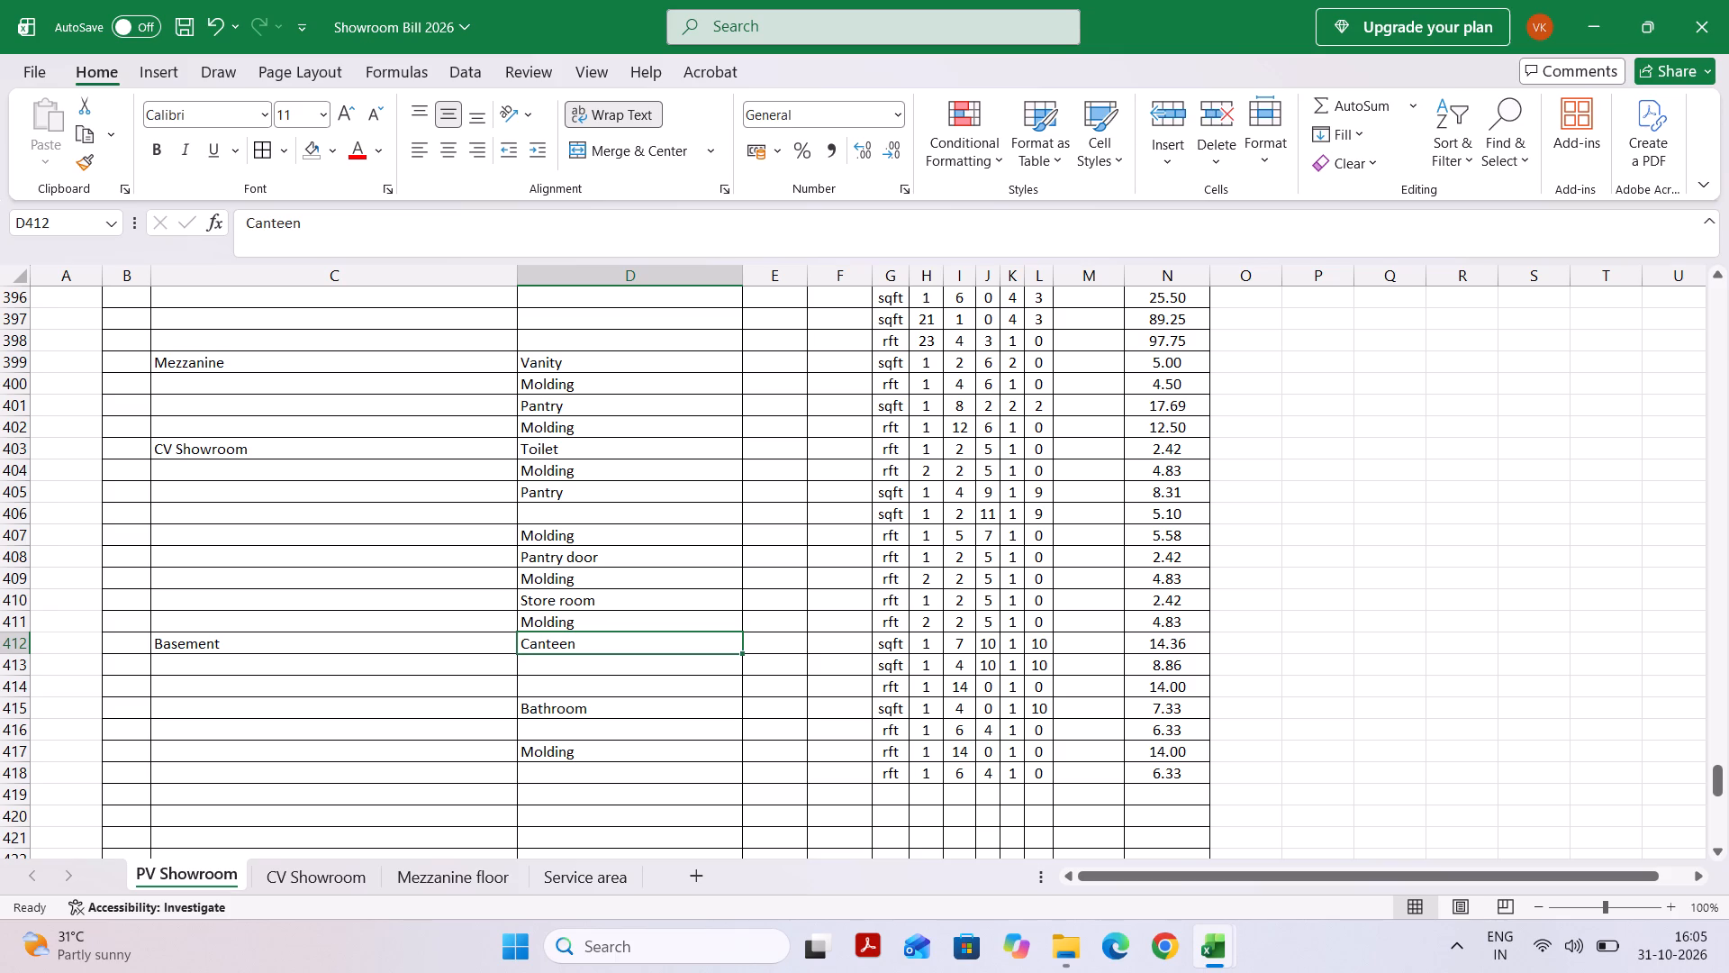
# Examine the granite entries of the Stair, Mezzanine, CV Showroom and Basement sections, checking their Molding and Pantry descriptions.
pyautogui.scroll(2, 770, 748)
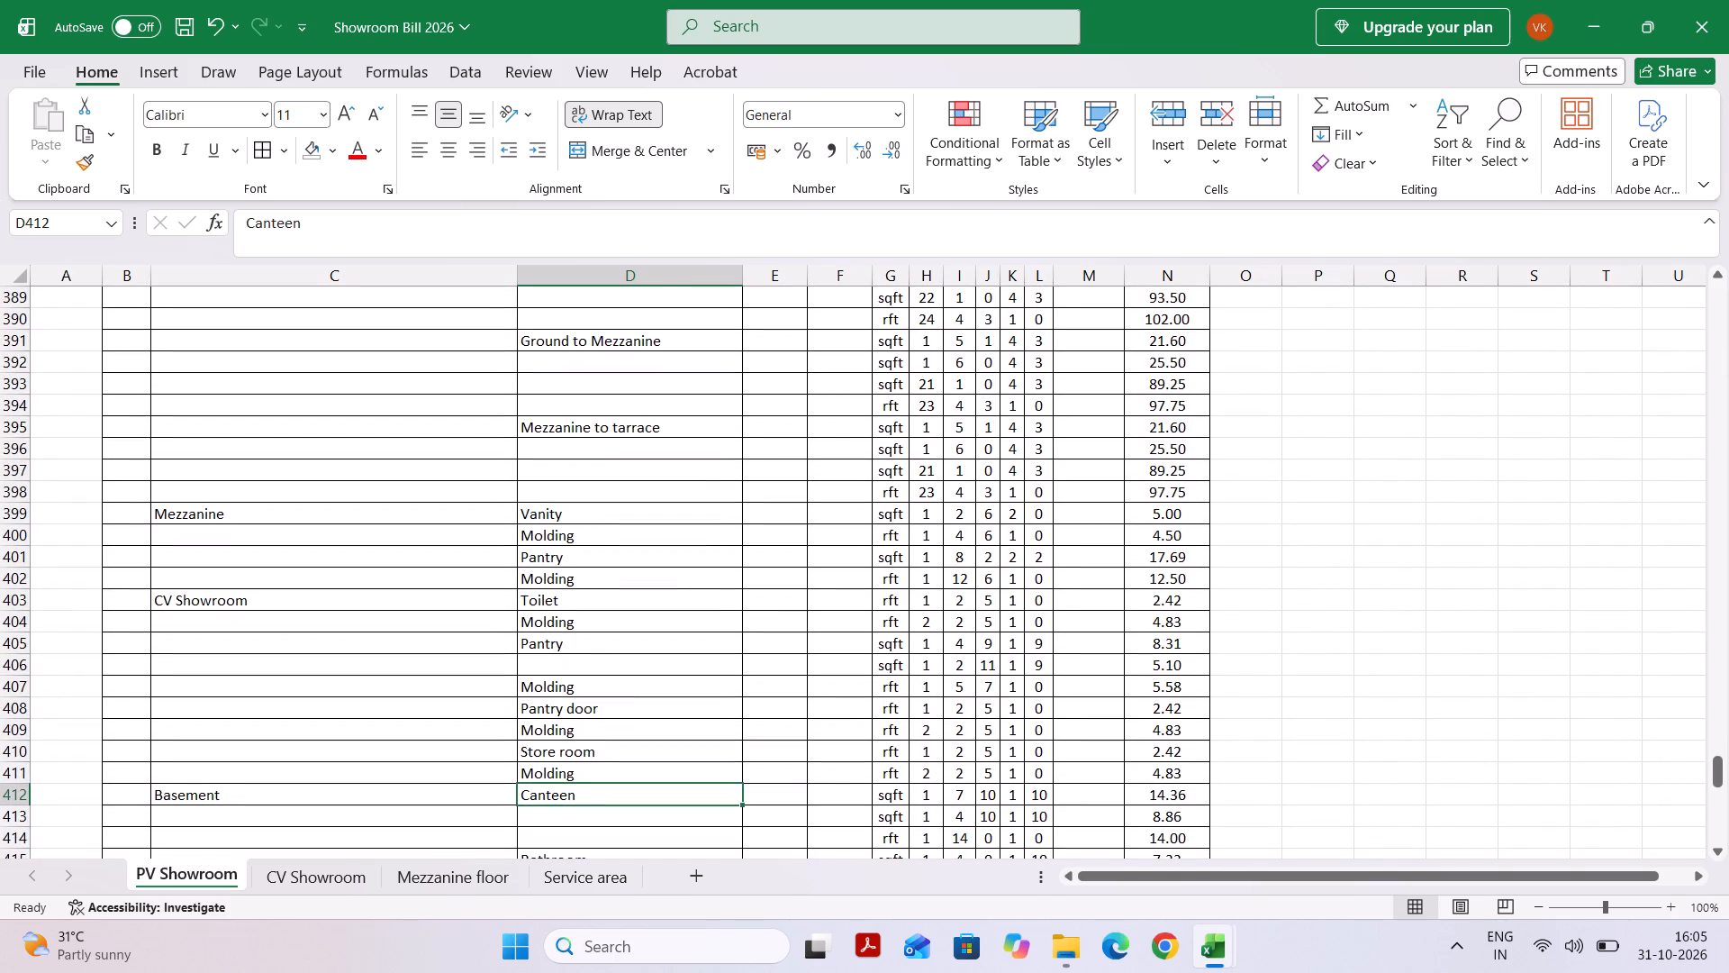
pyautogui.click(624, 613)
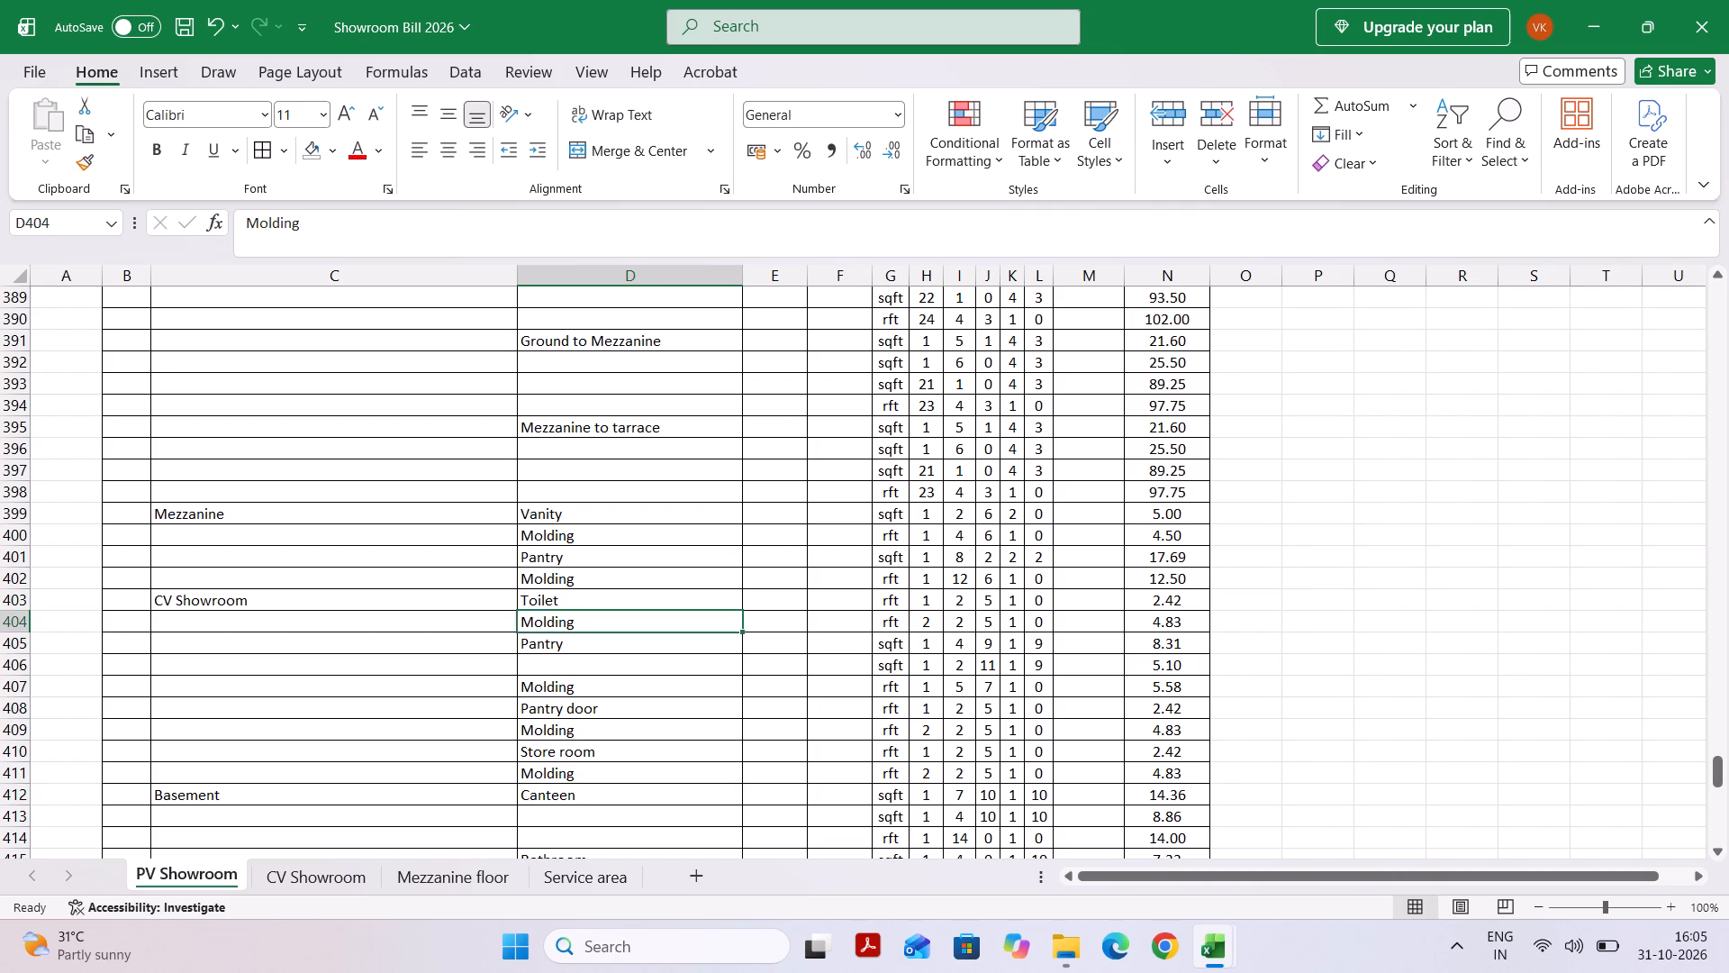
pyautogui.click(571, 642)
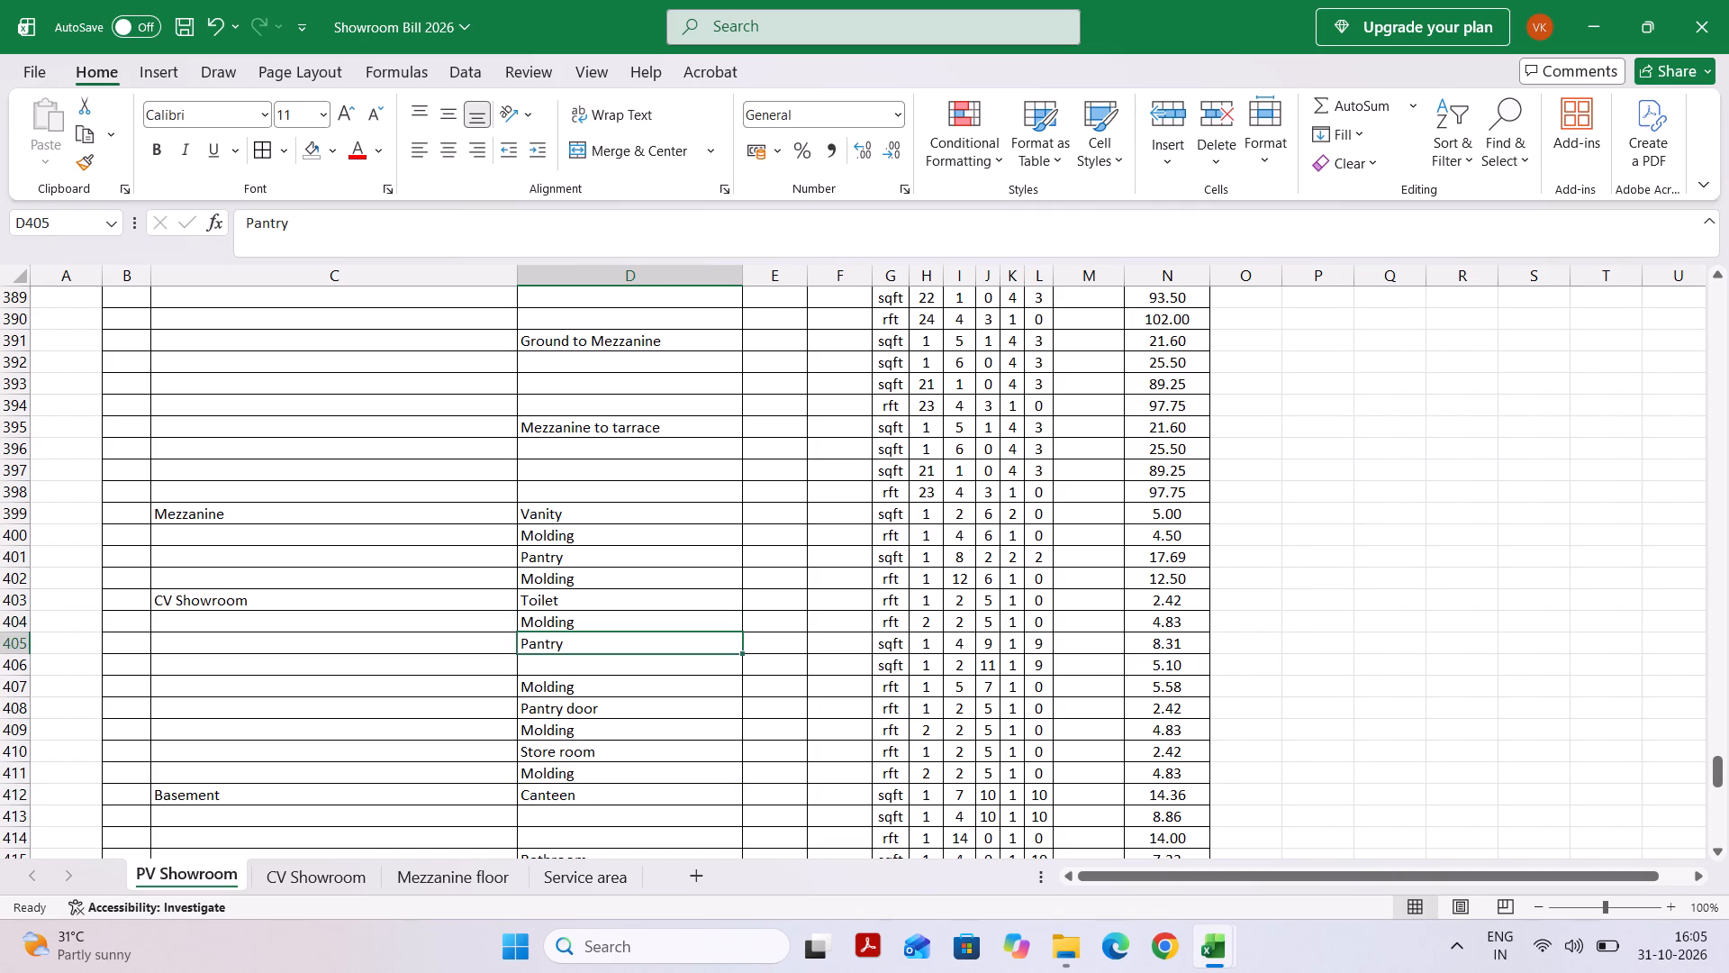
pyautogui.click(575, 693)
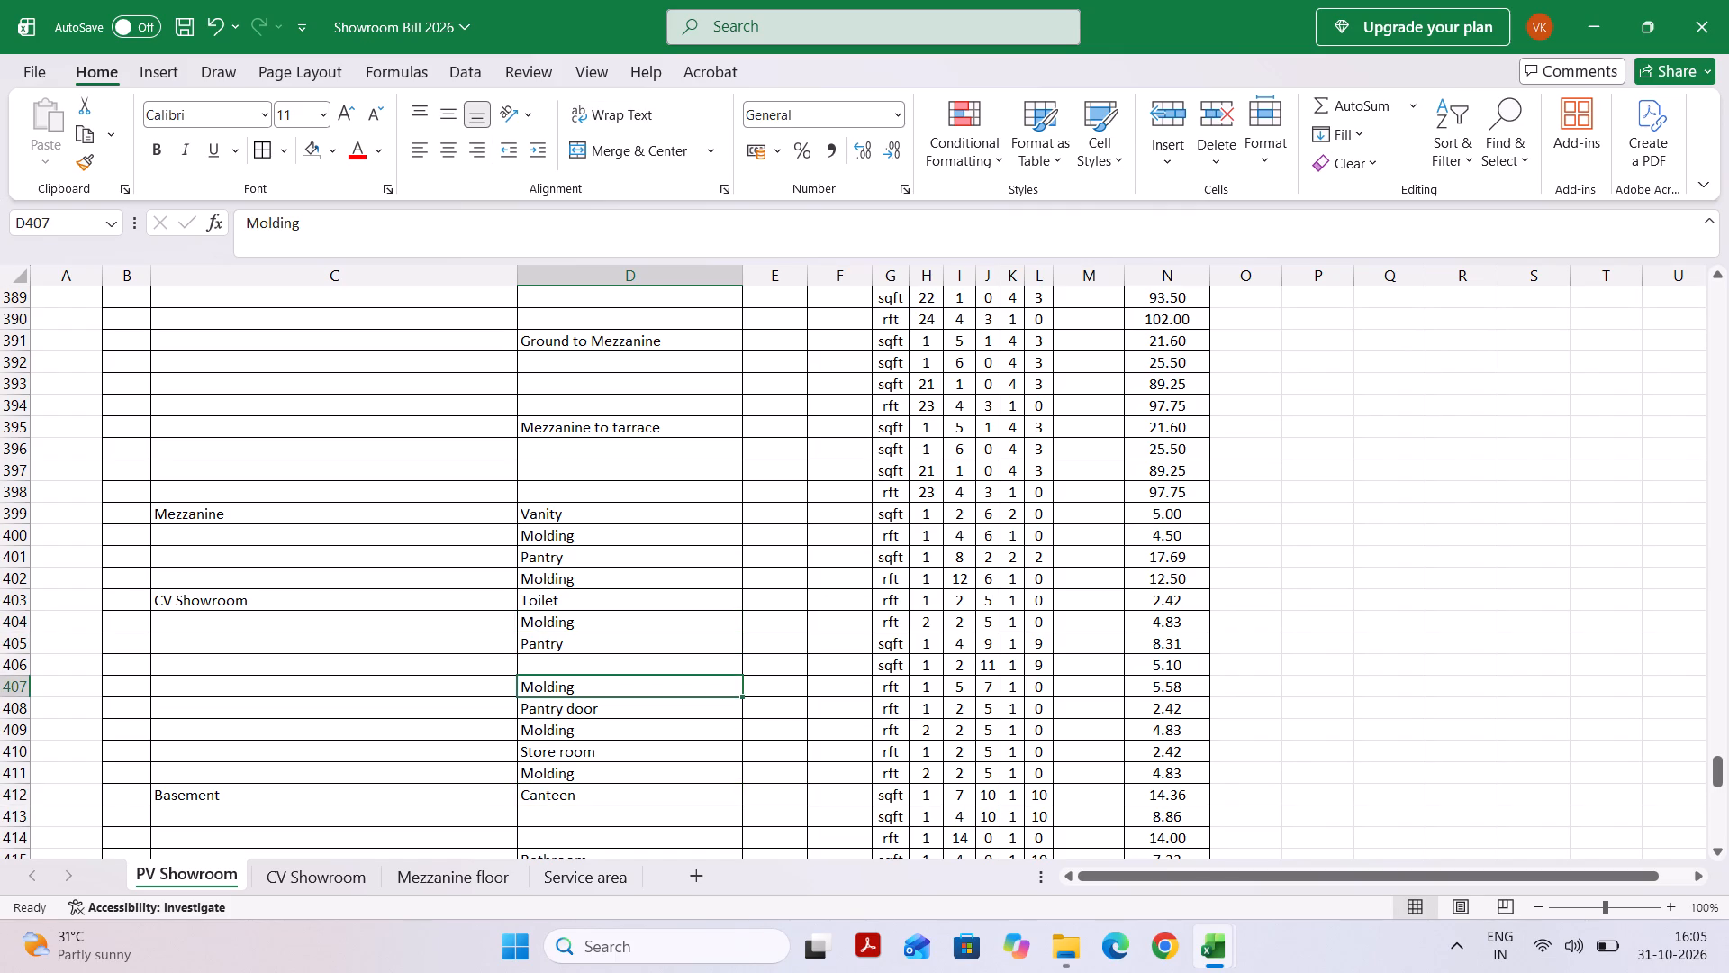
pyautogui.click(612, 721)
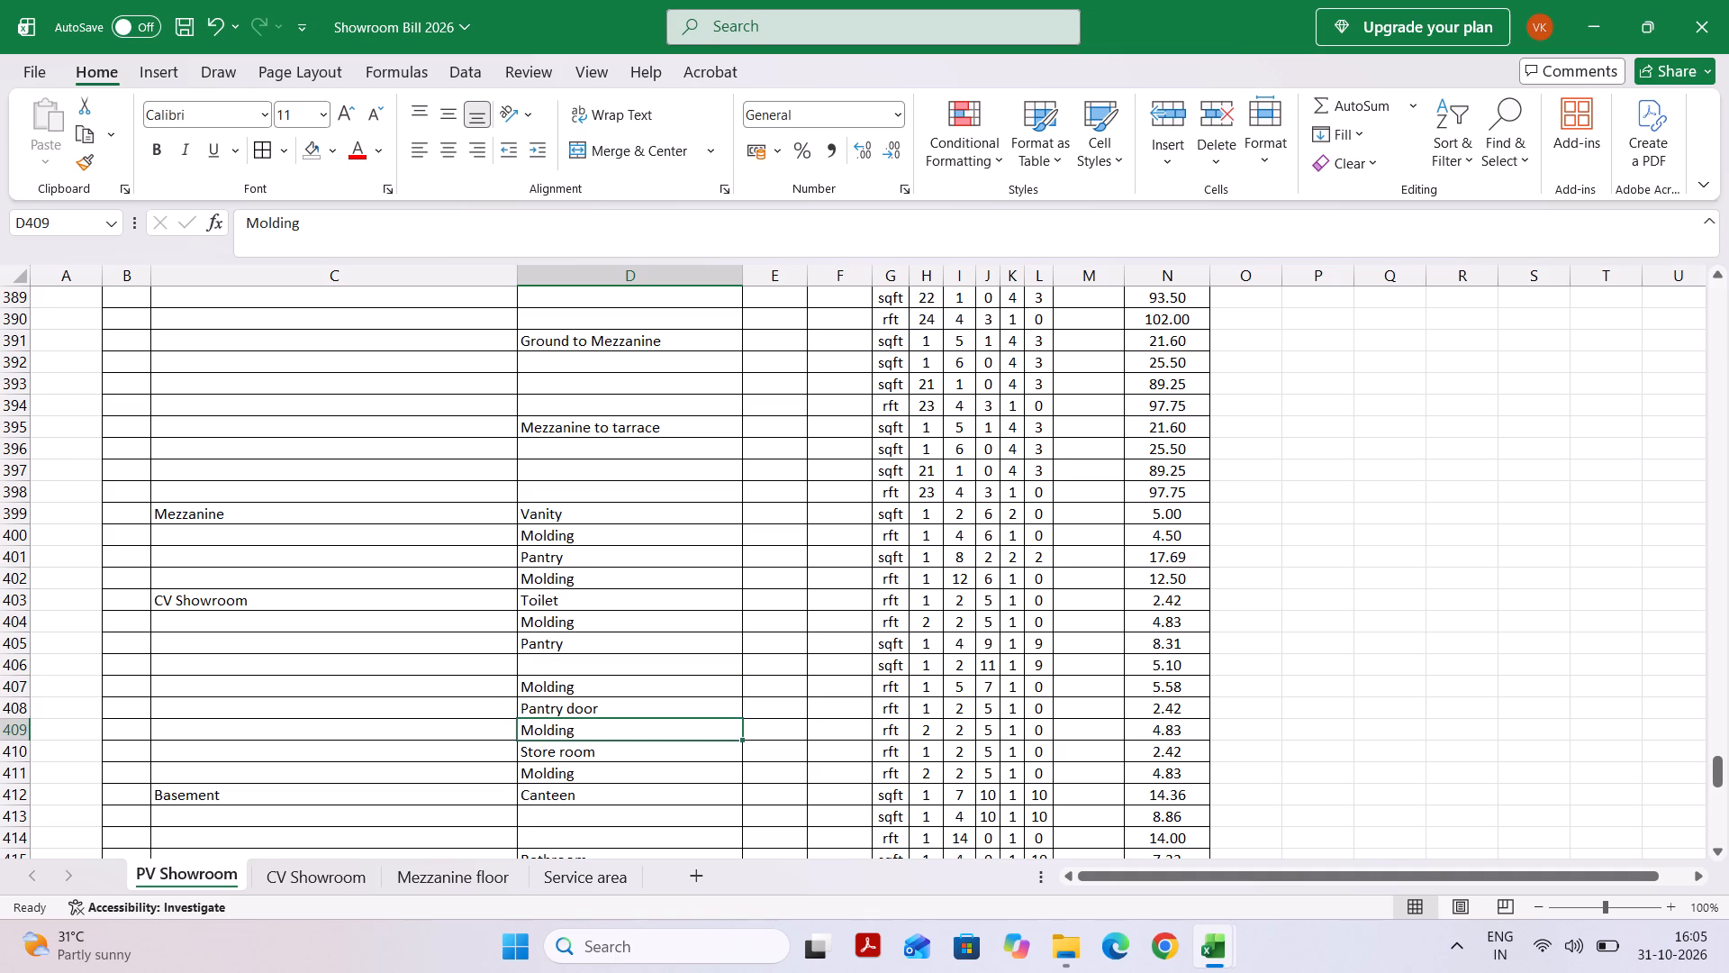
pyautogui.scroll(-1, 612, 721)
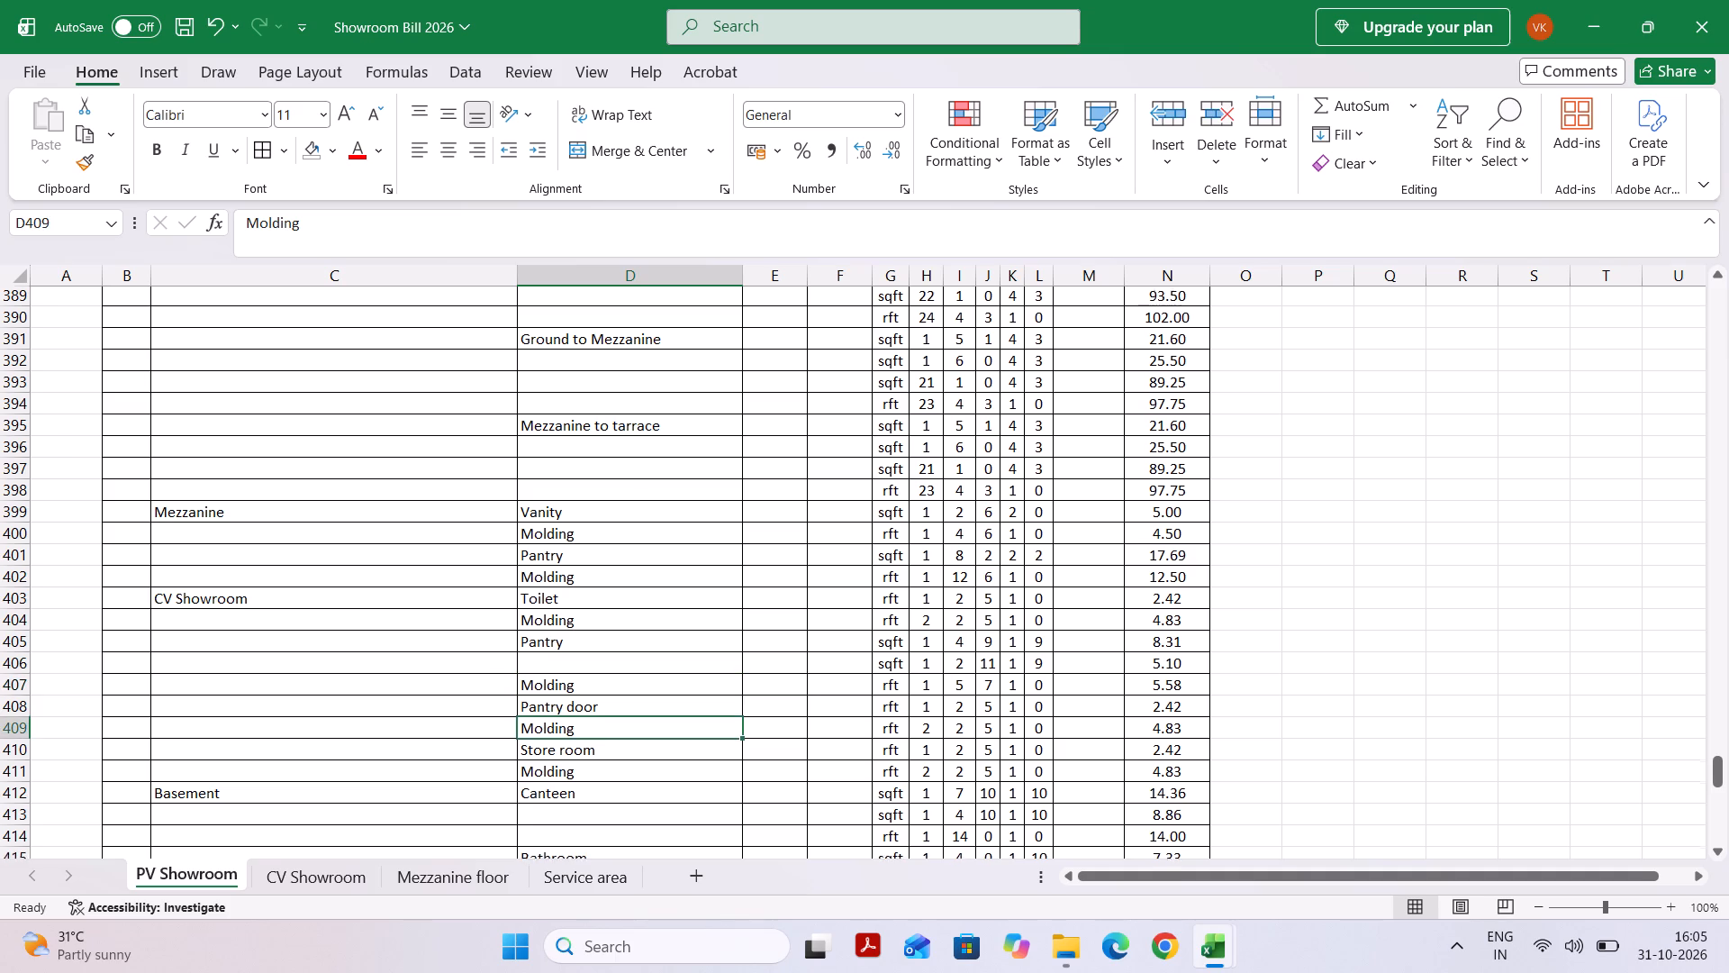
pyautogui.scroll(-1, 612, 721)
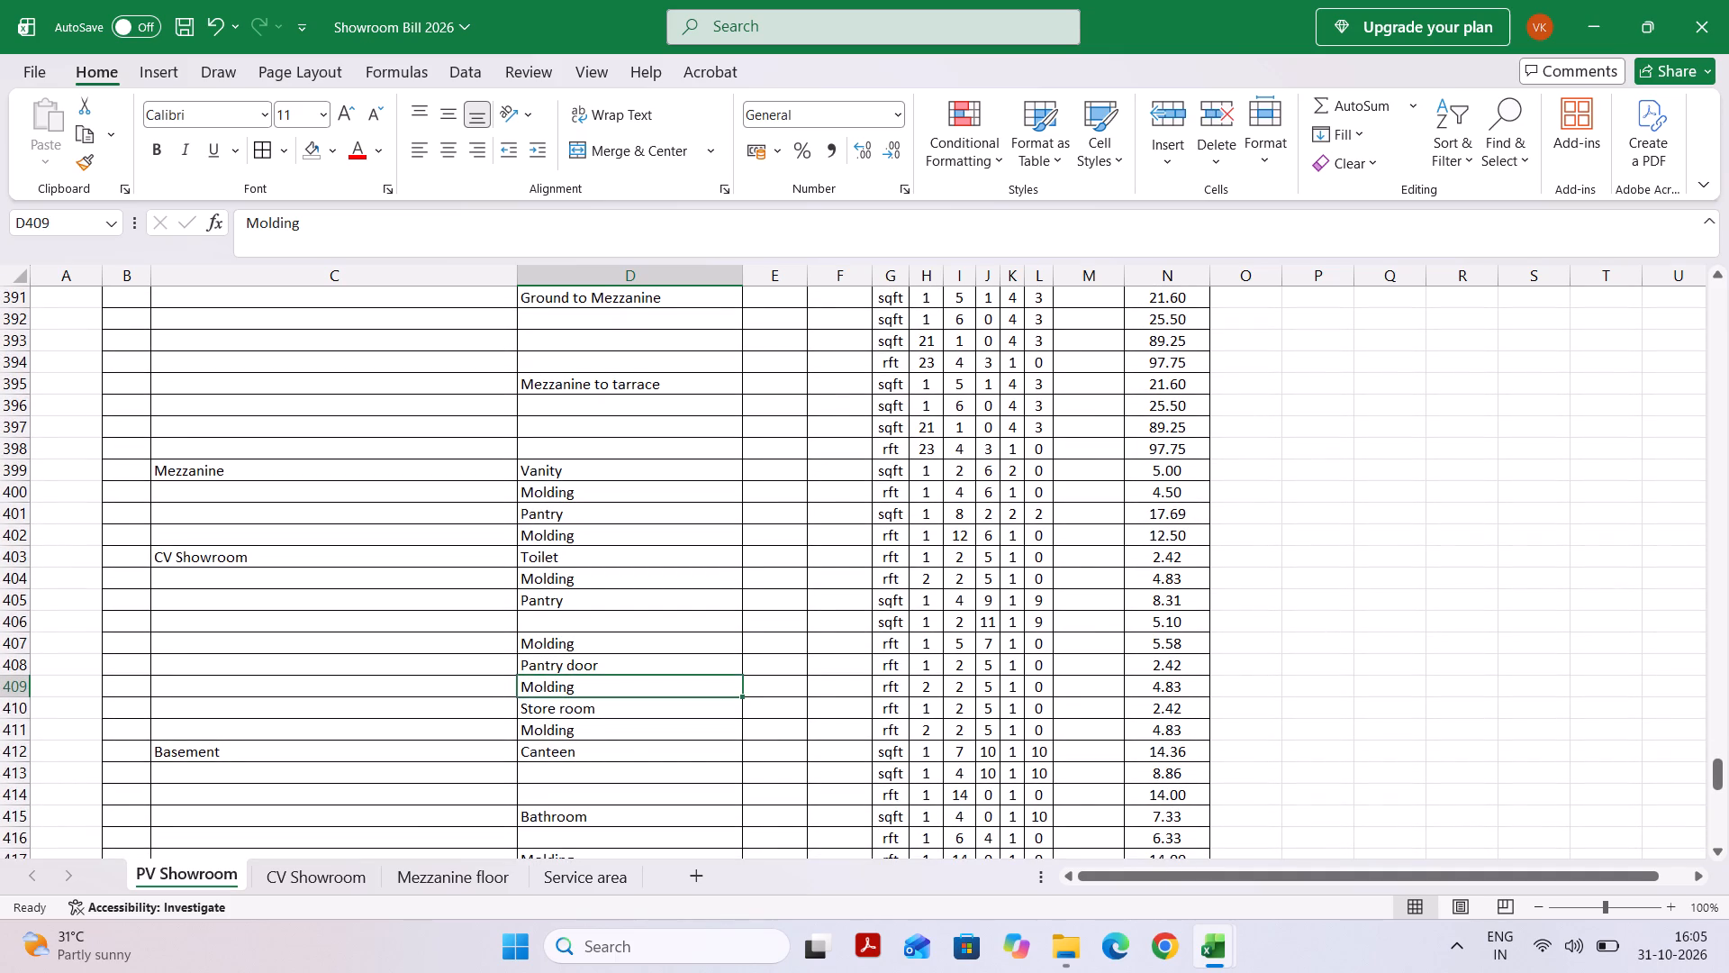
pyautogui.scroll(-1, 612, 721)
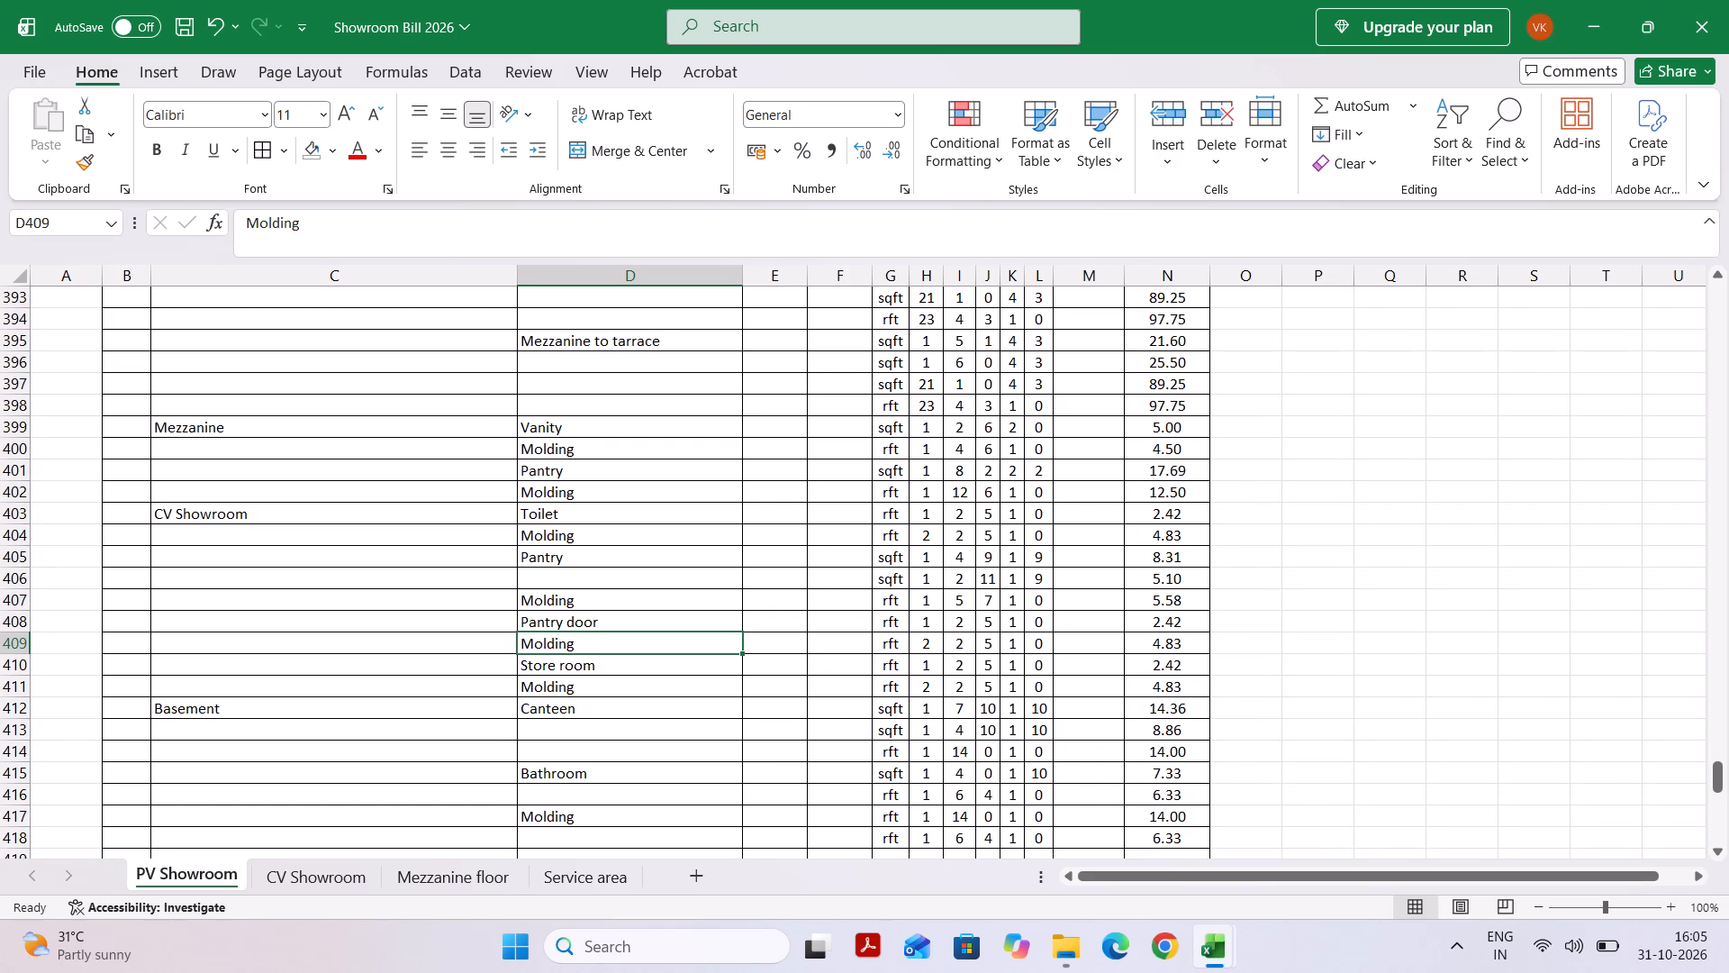
pyautogui.scroll(-1, 612, 721)
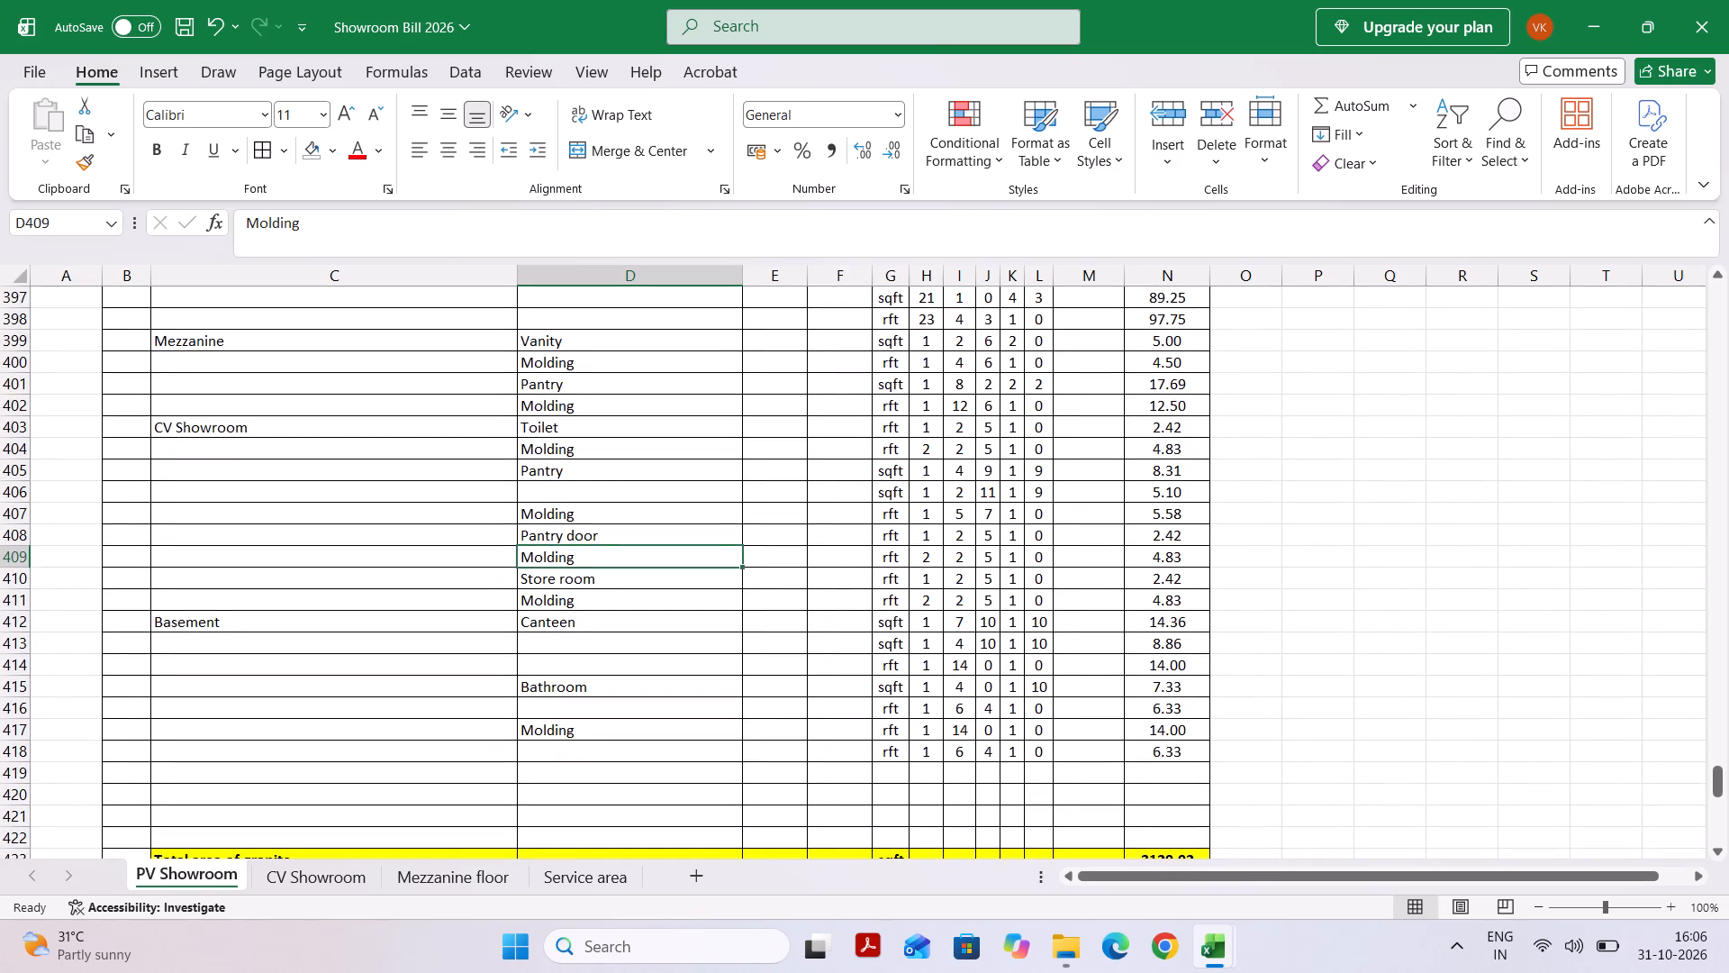
pyautogui.scroll(2, 612, 721)
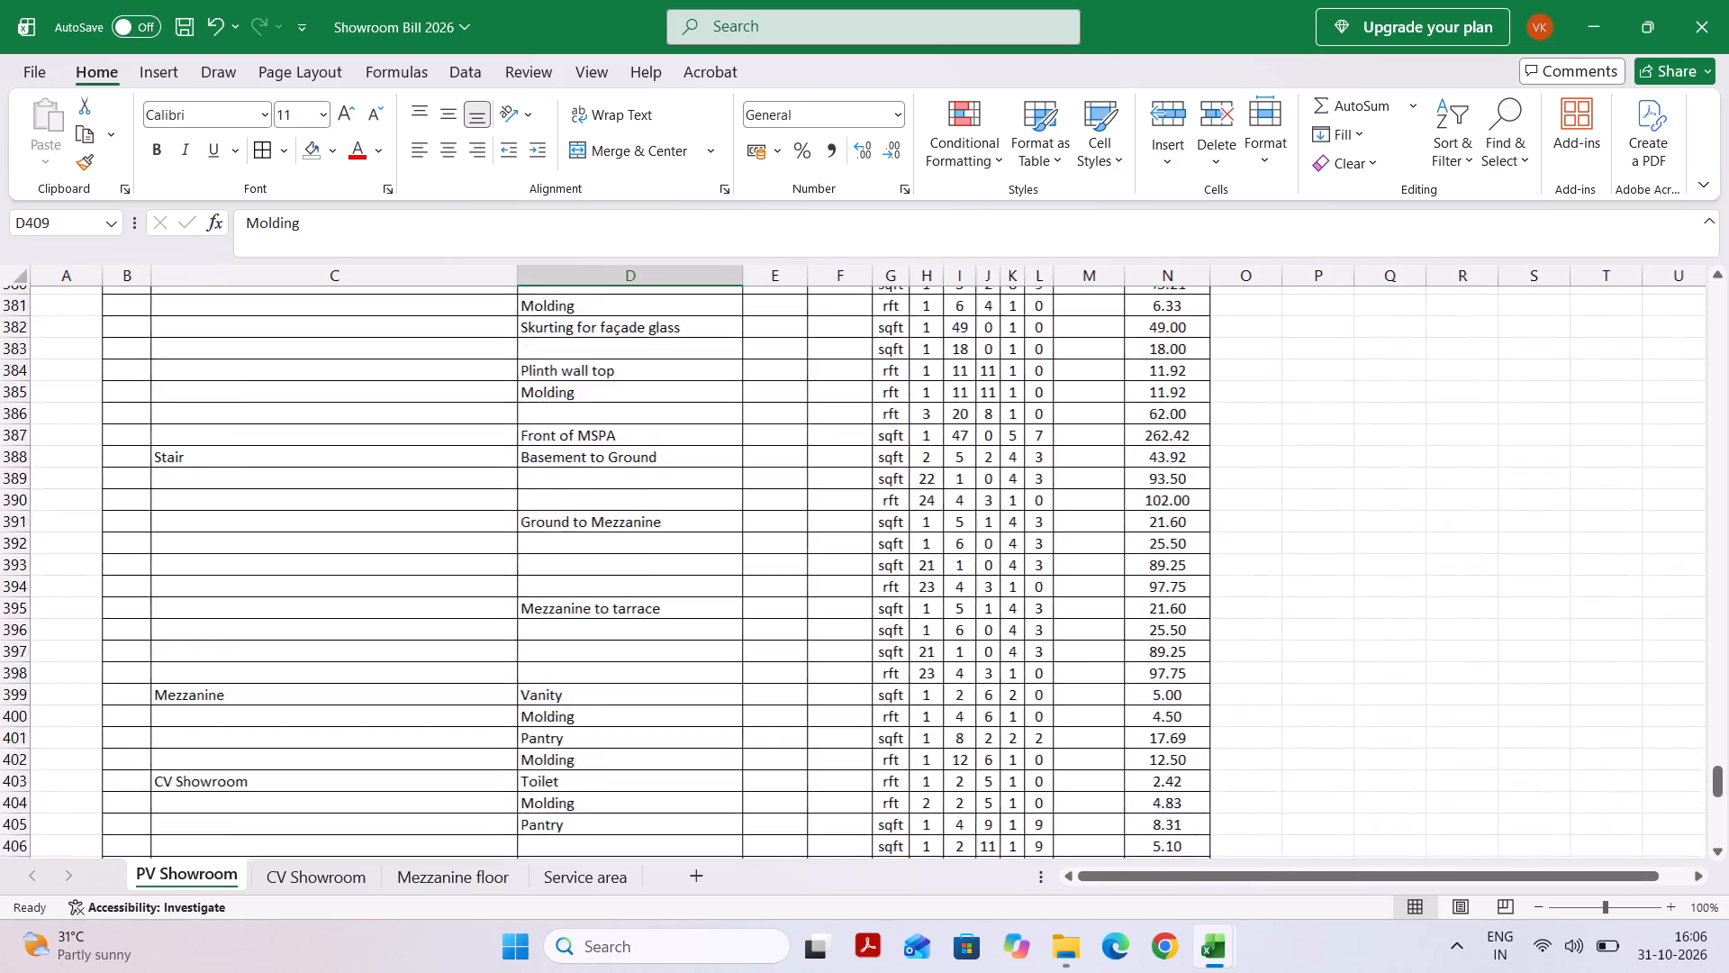
# Examine the Front Façade, Stair and Mezzanine granite entries on the PV Showroom sheet, checking descriptions, units and dimensions.
pyautogui.scroll(-1, 612, 721)
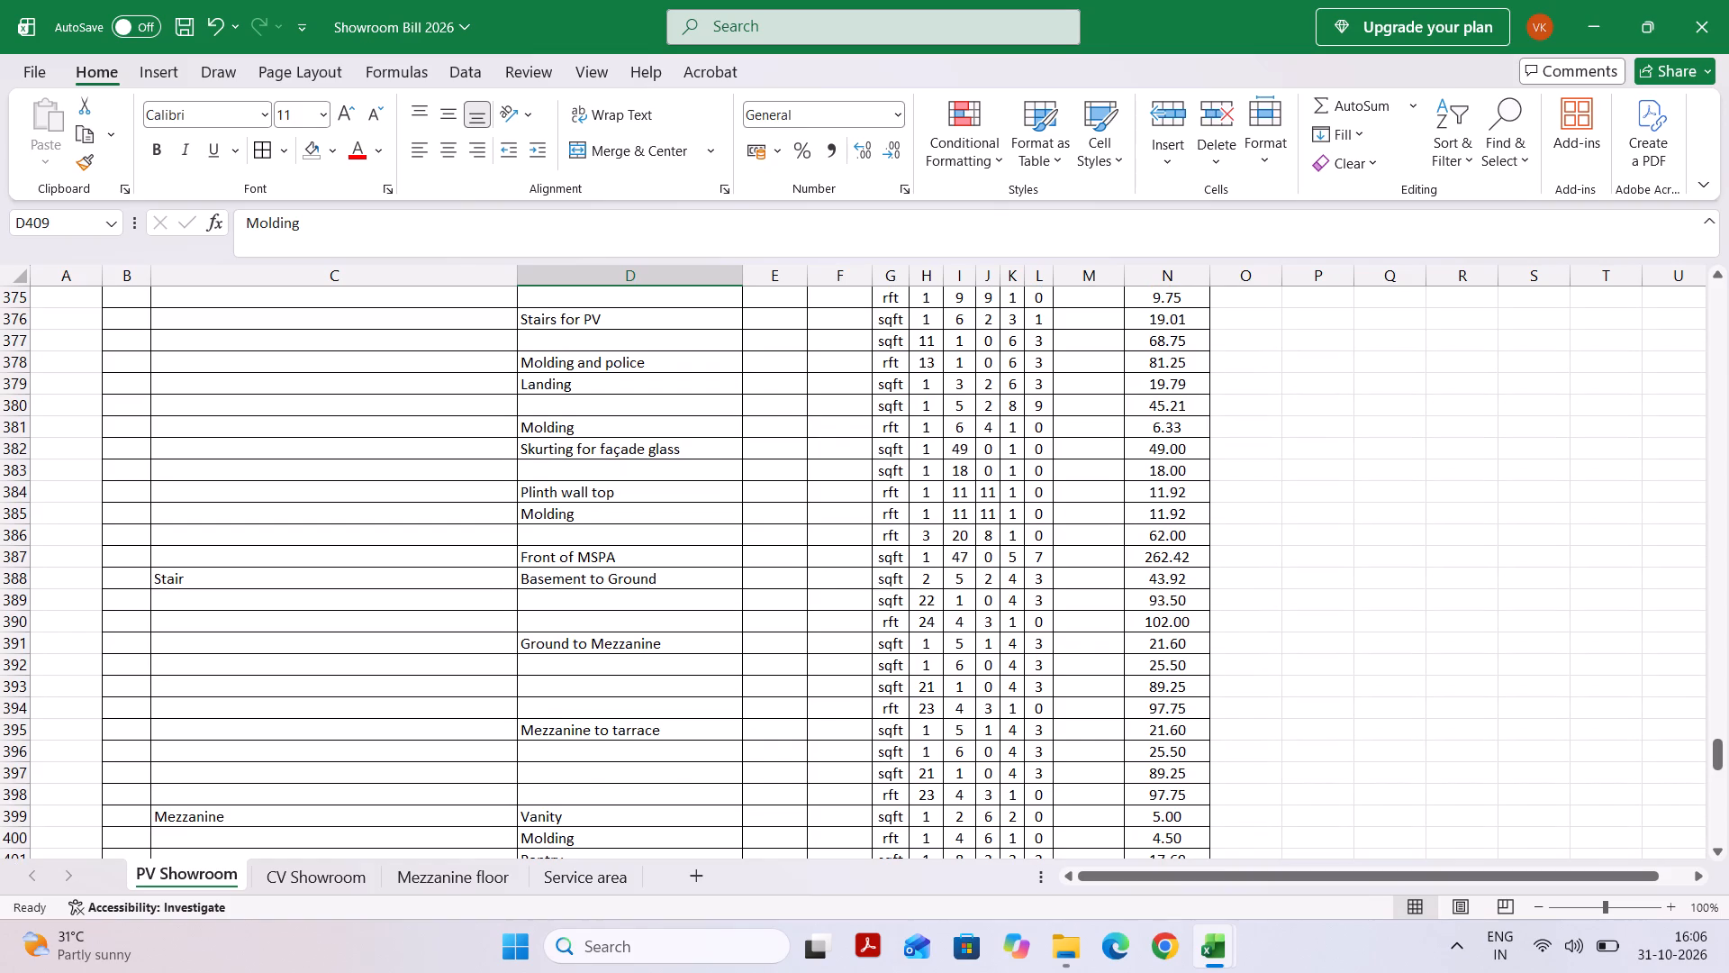
pyautogui.click(612, 741)
pyautogui.scroll(-1, 586, 809)
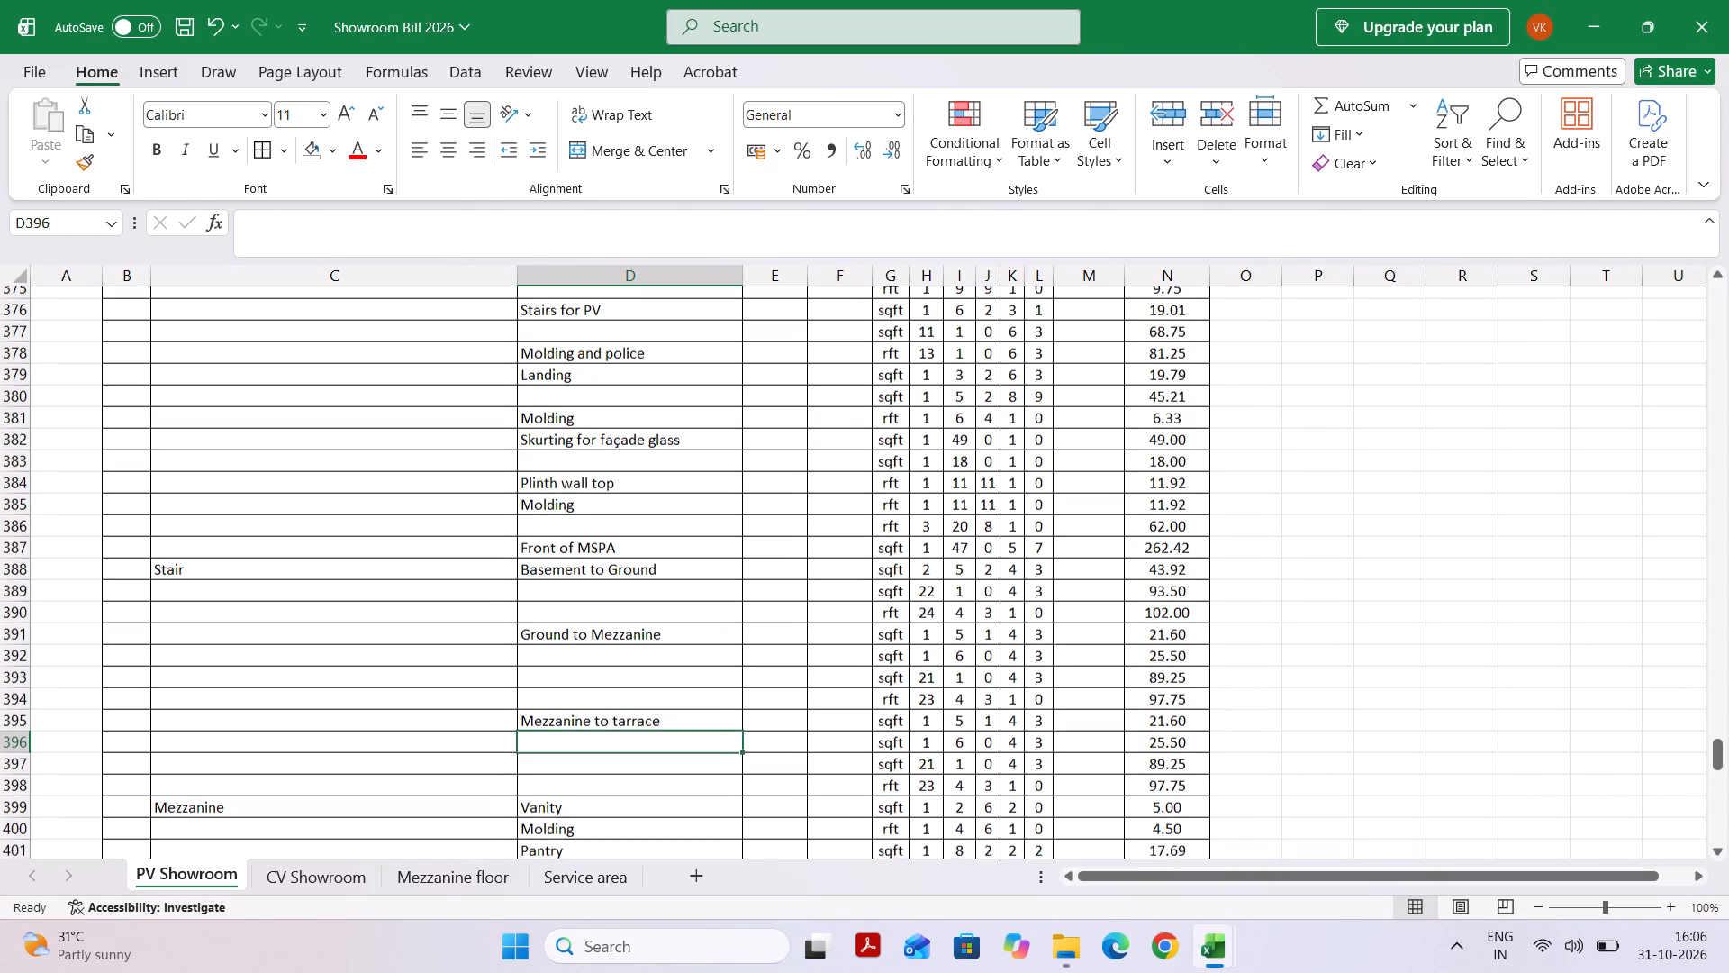
pyautogui.scroll(-2, 586, 809)
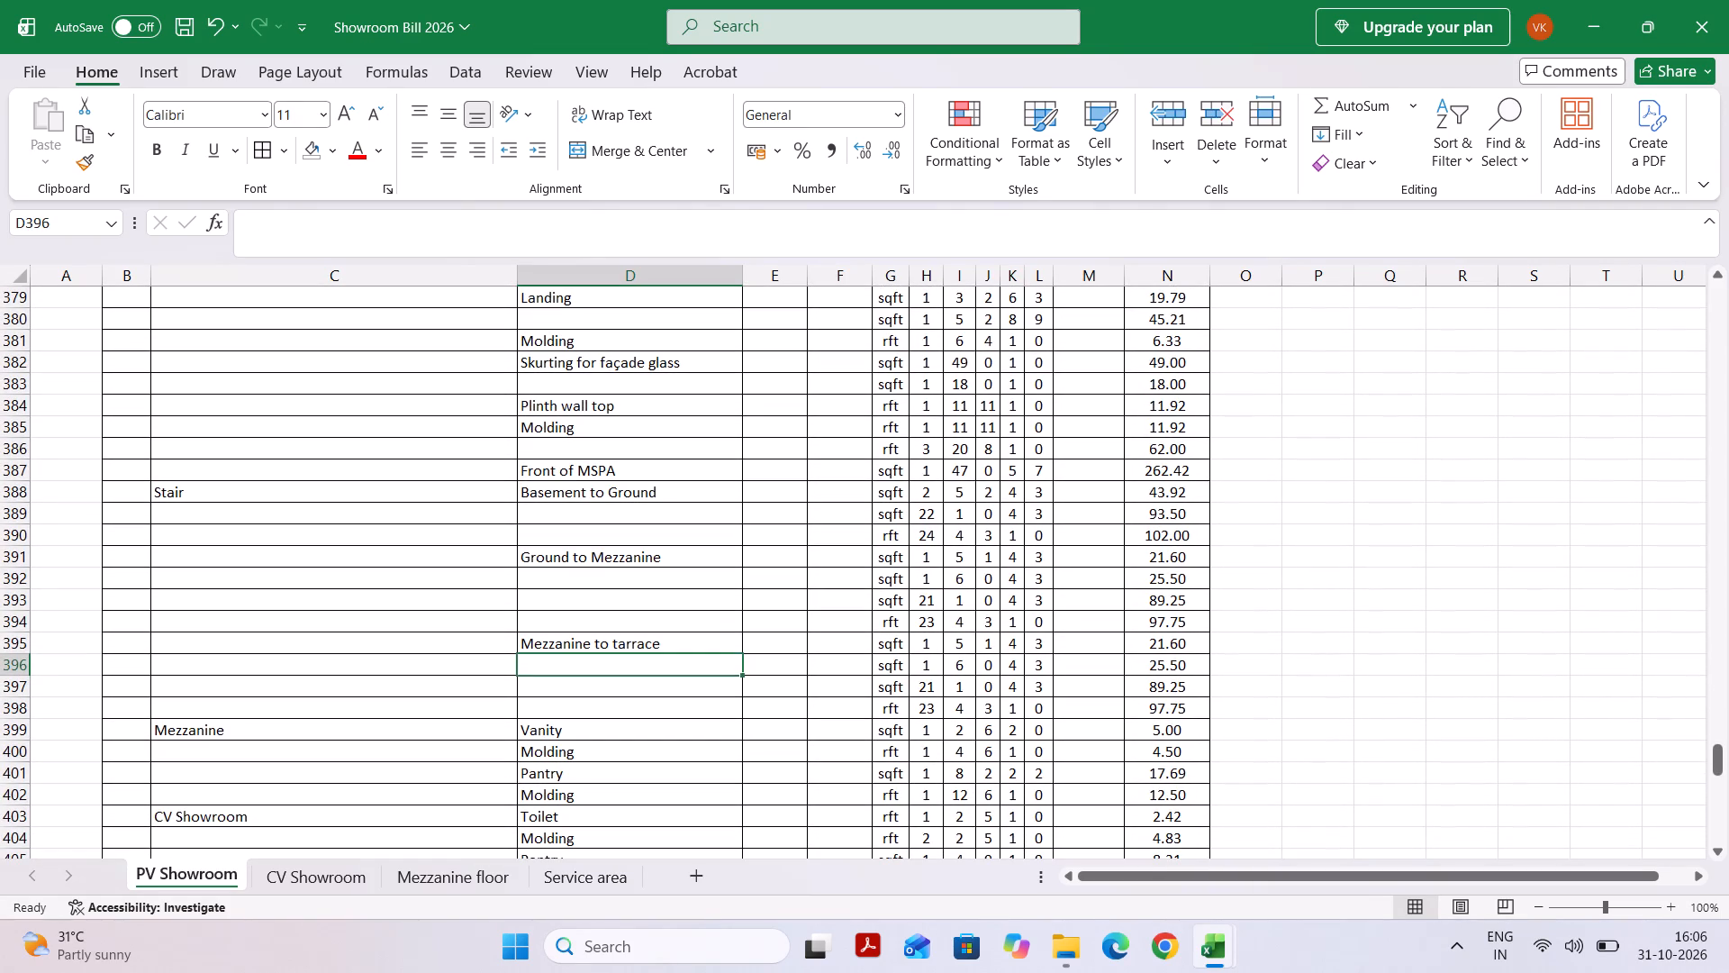
pyautogui.scroll(2, 586, 809)
pyautogui.scroll(-1, 586, 809)
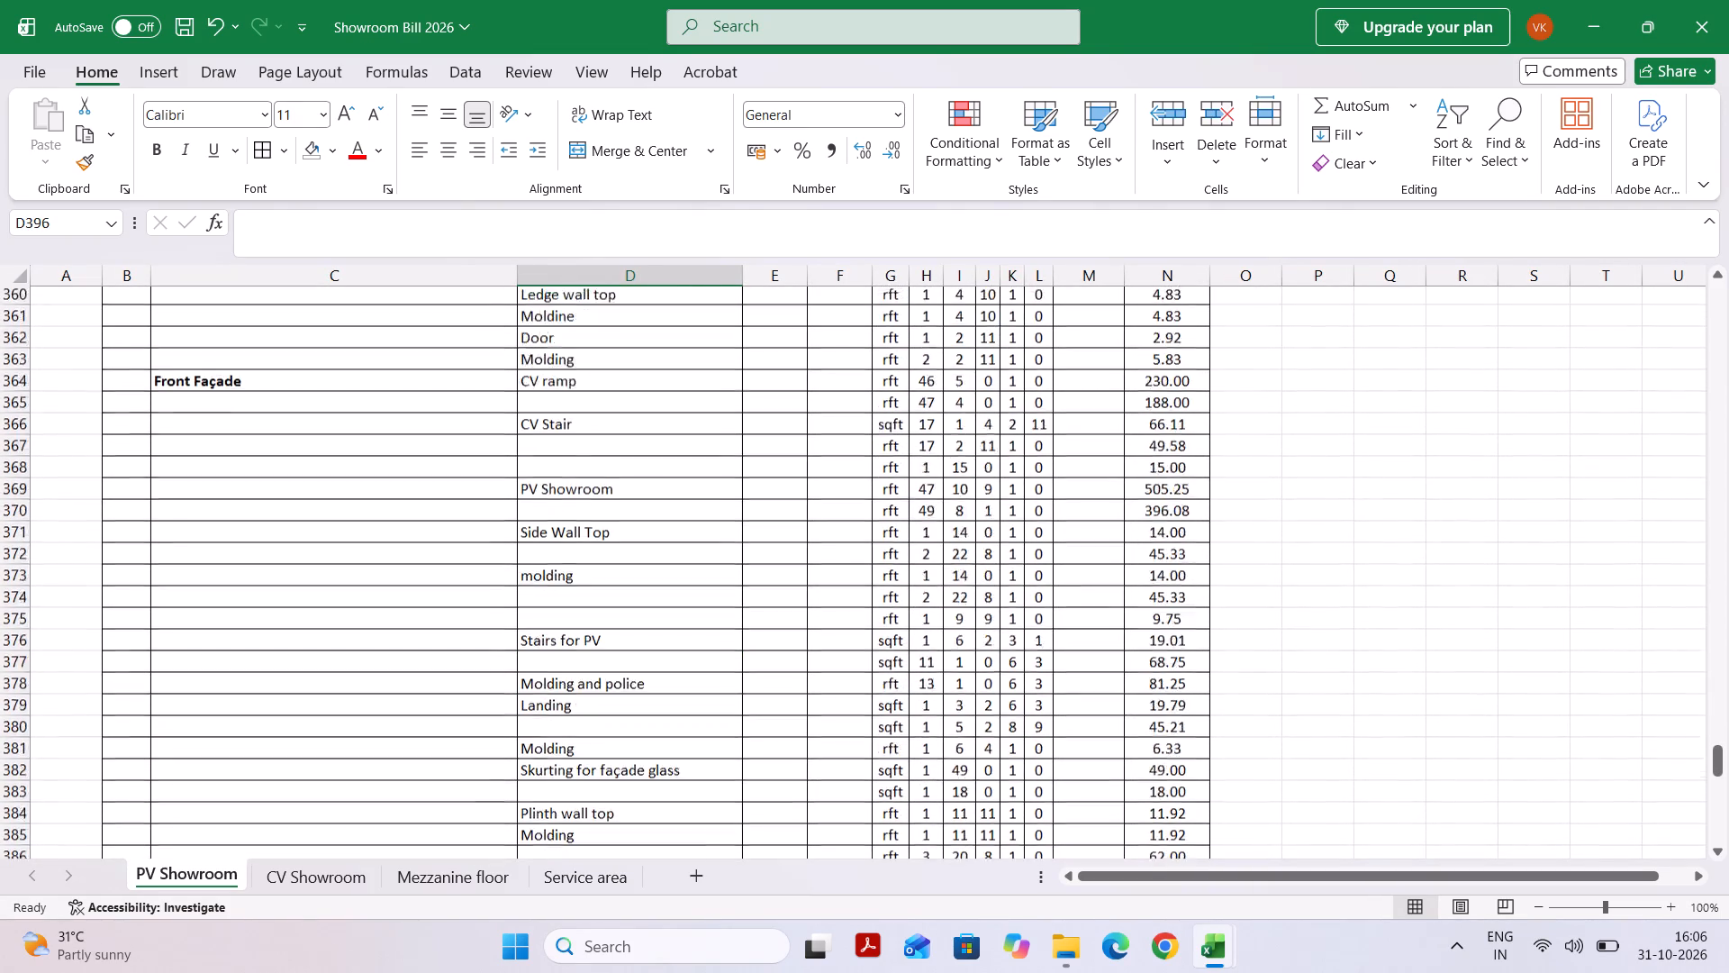
pyautogui.scroll(-1, 586, 809)
pyautogui.scroll(1, 586, 809)
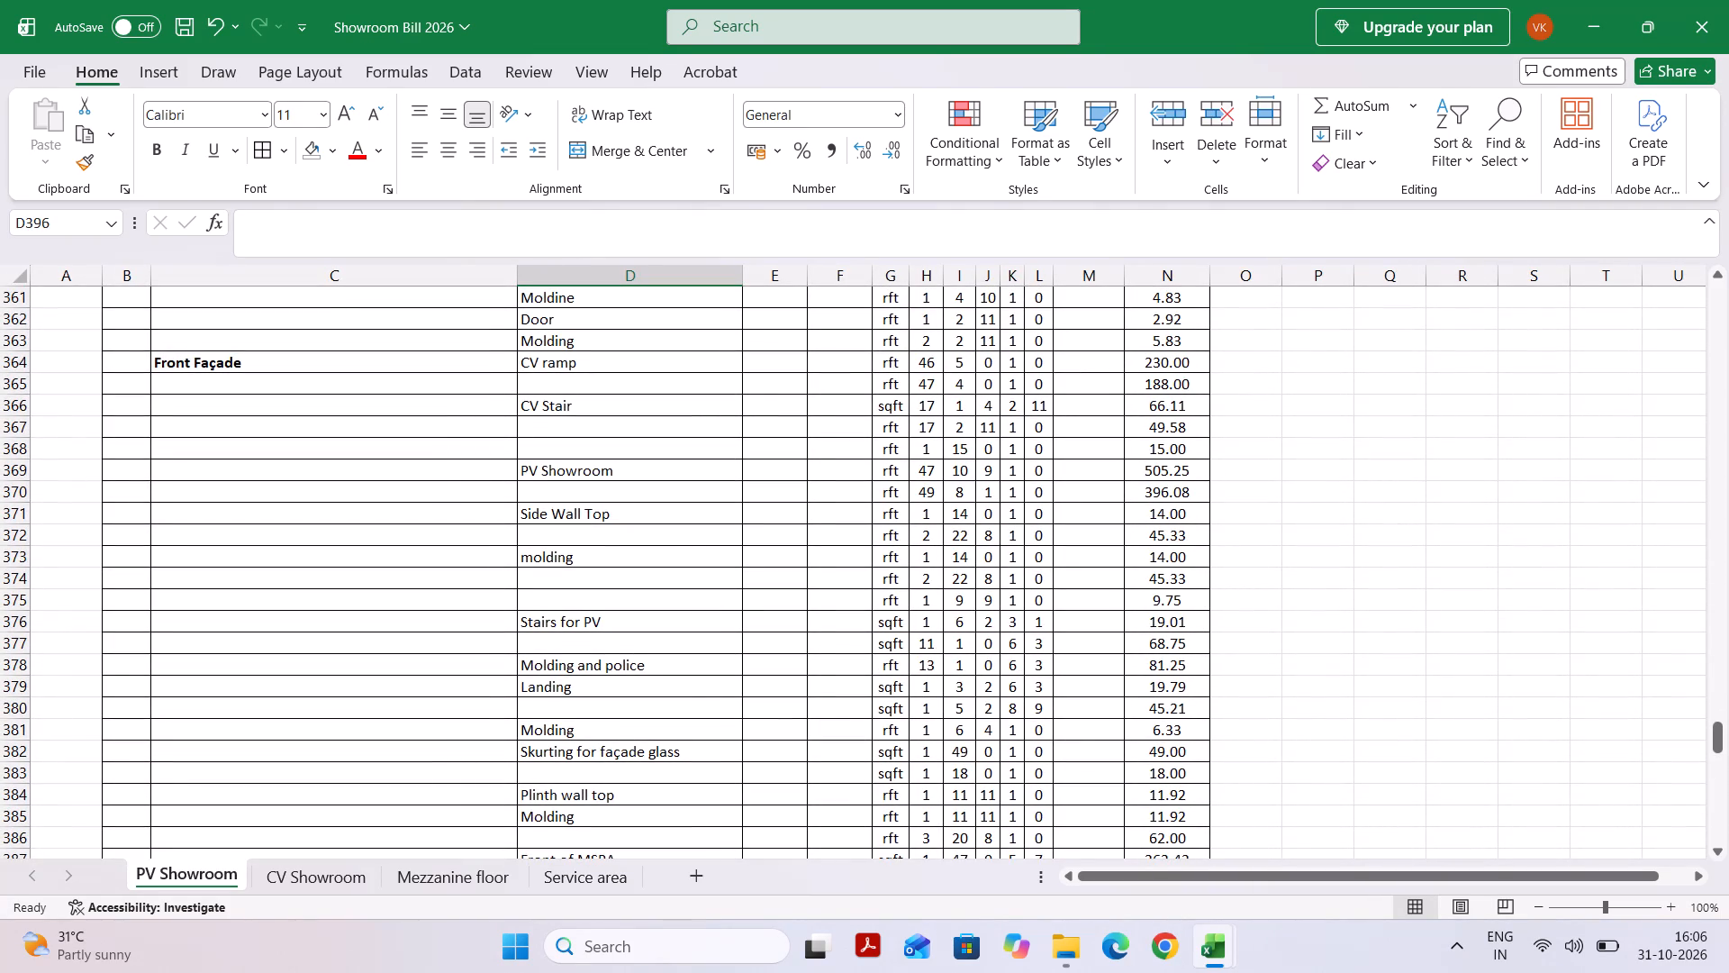
pyautogui.scroll(-1, 595, 743)
pyautogui.click(595, 743)
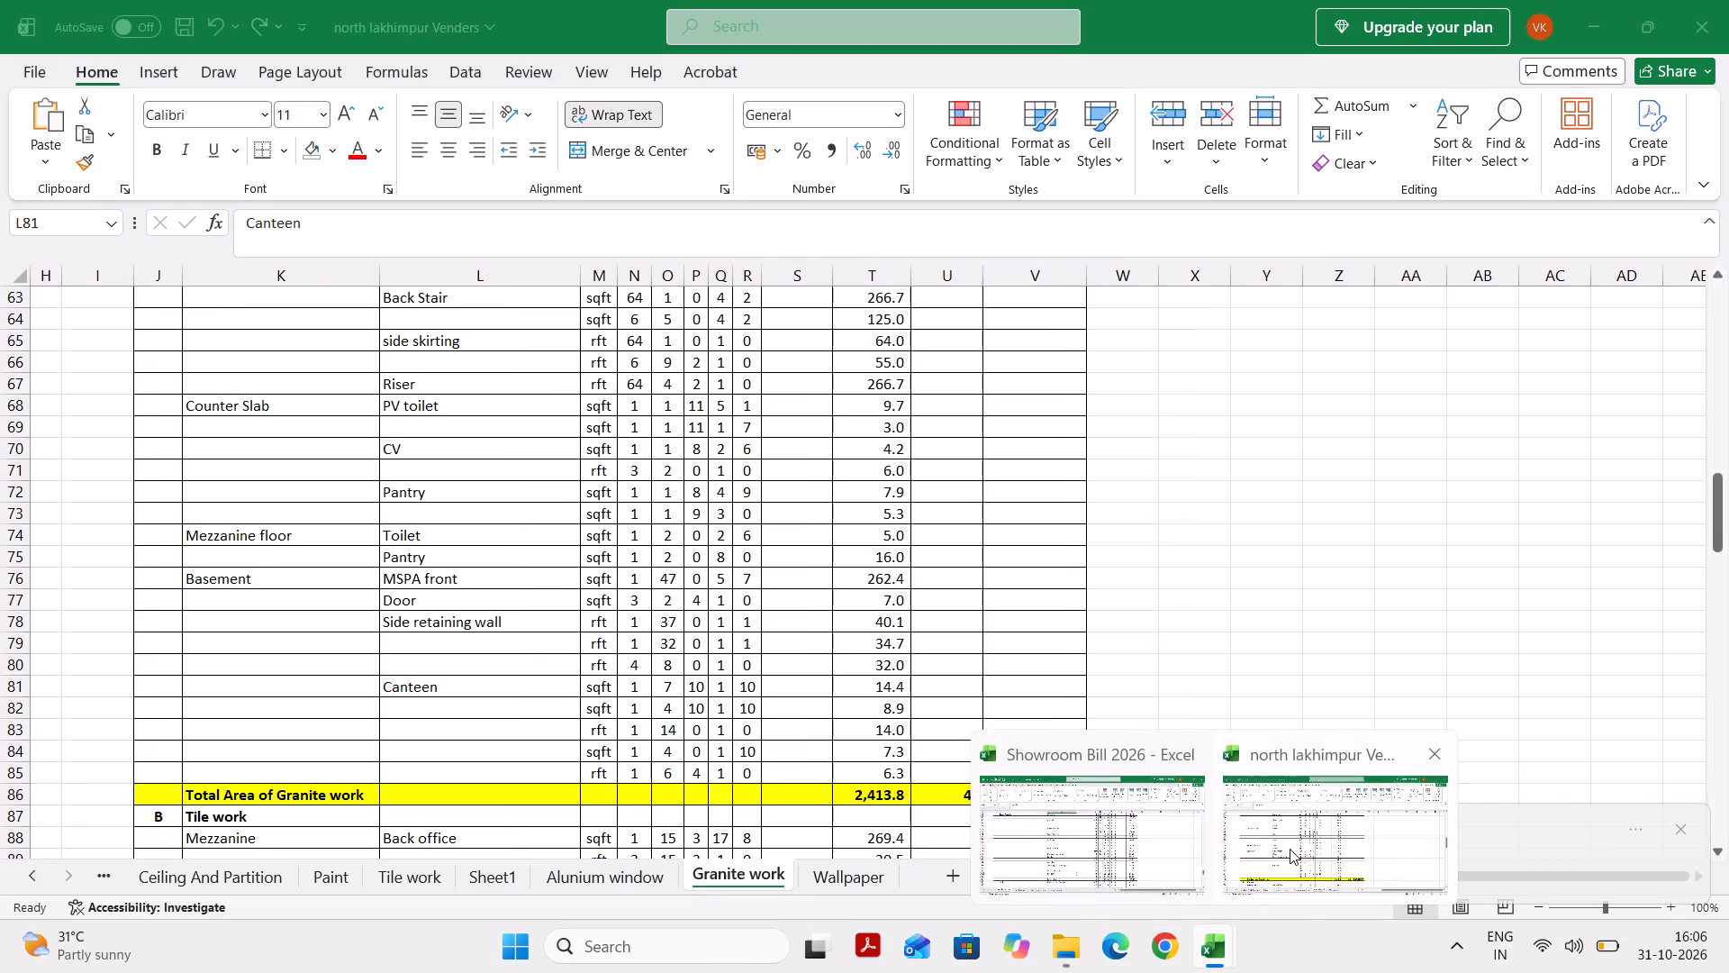
# Switch to the north lakhimpur Venders workbook and review its Granite work entries from Canteen back up to the Stair rows.
pyautogui.click(1290, 849)
pyautogui.scroll(1, 872, 682)
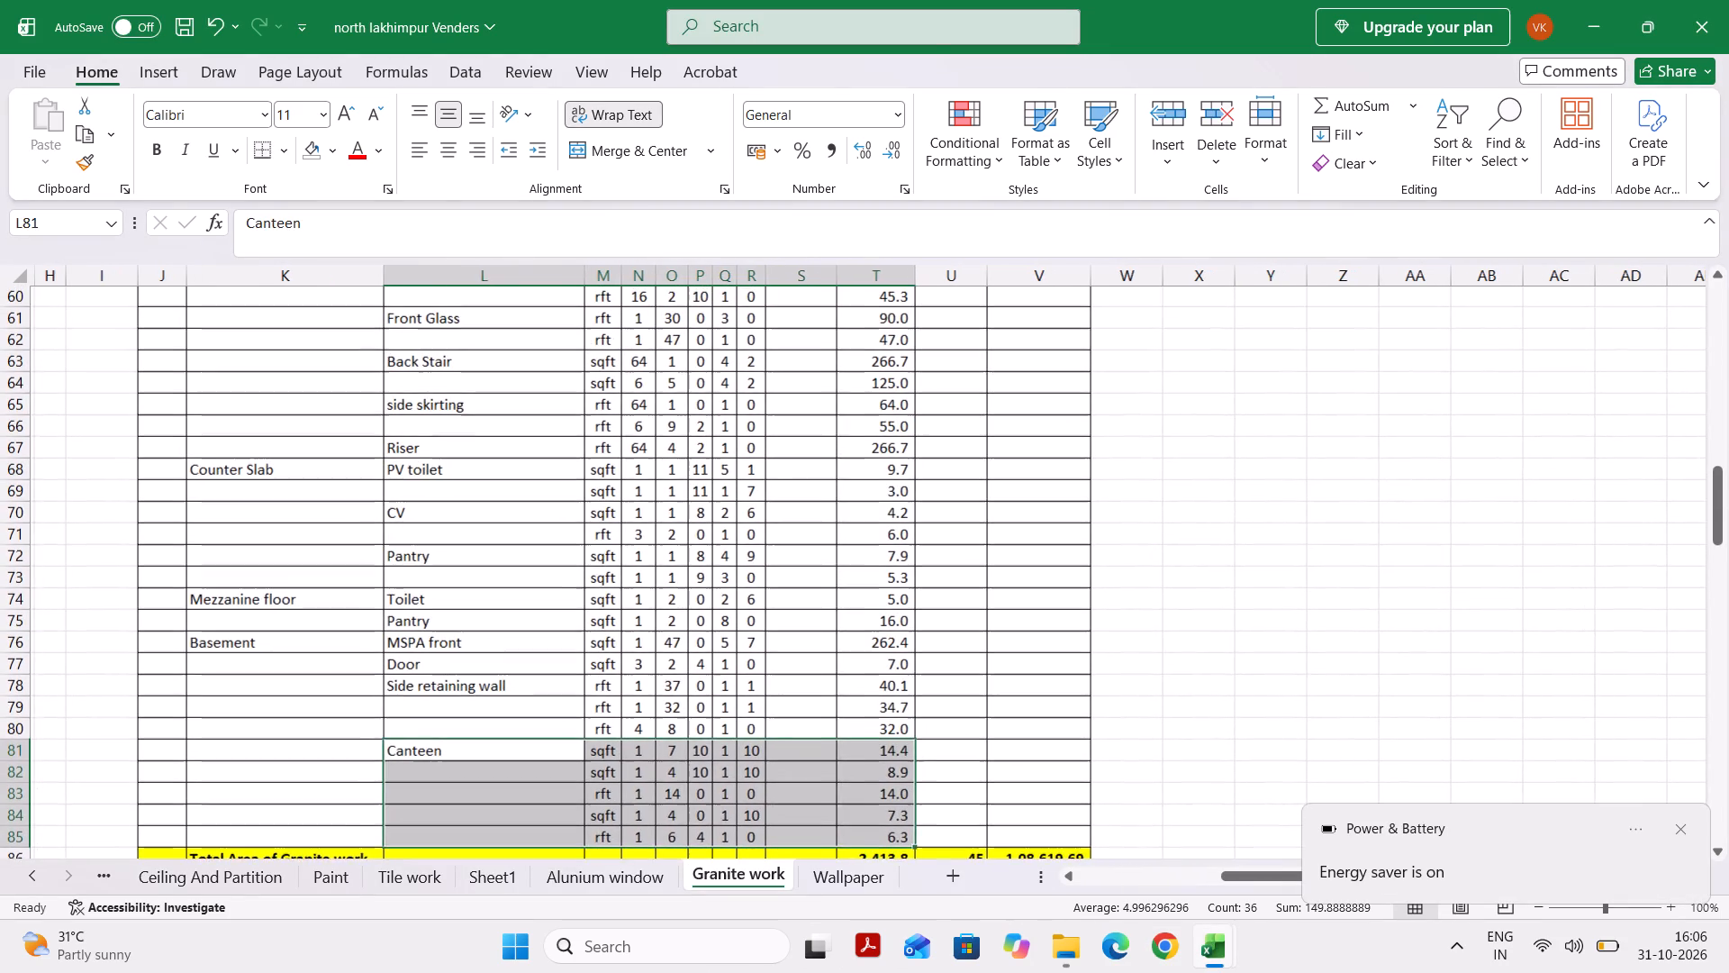
pyautogui.click(872, 682)
pyautogui.scroll(1, 680, 599)
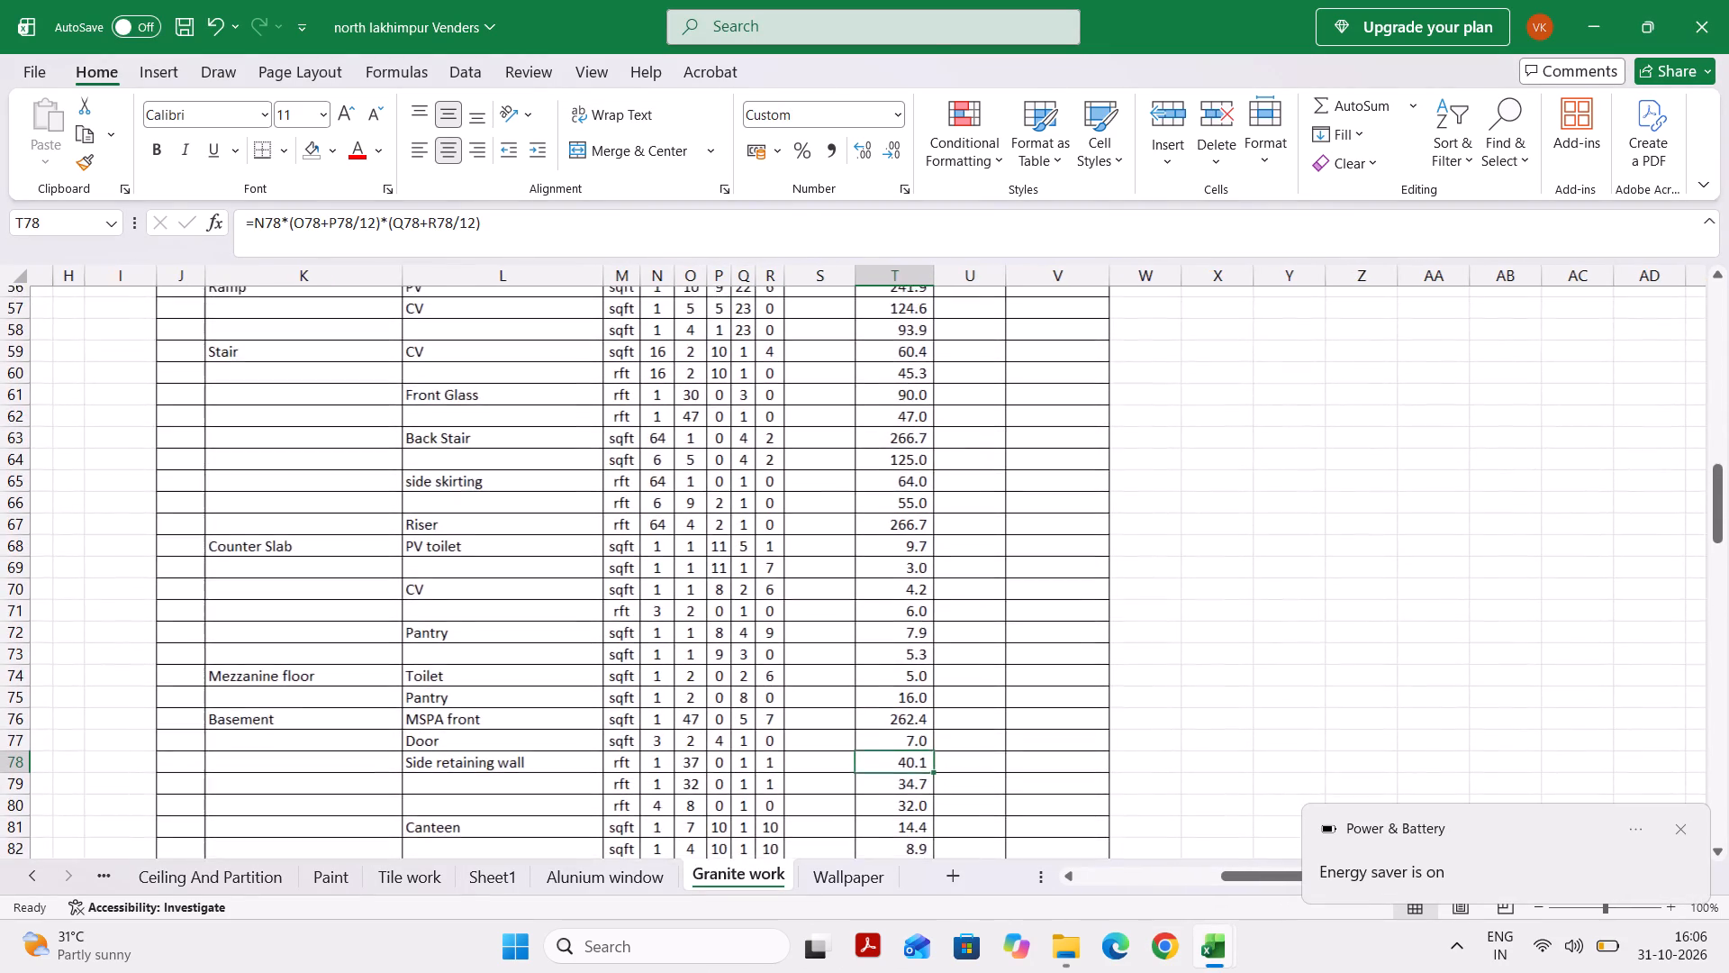